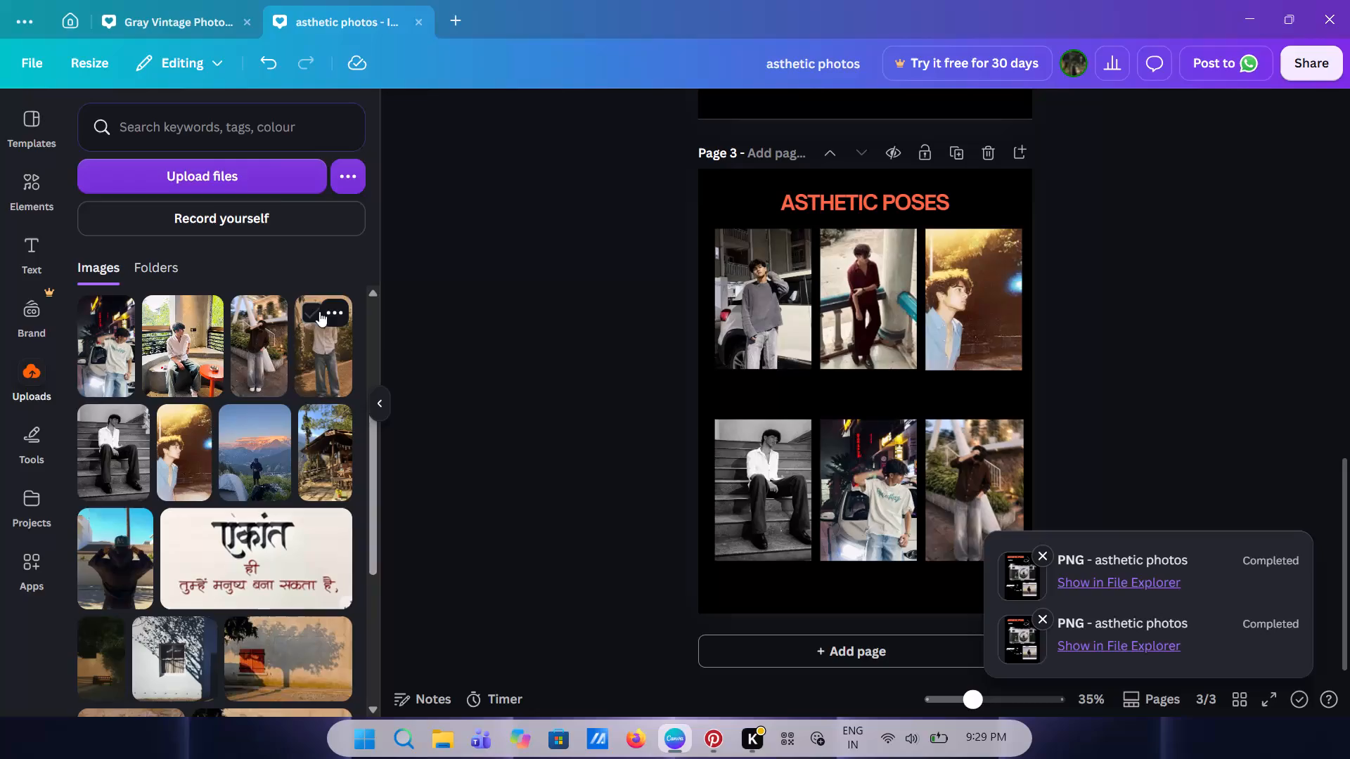
Close the open asthetic photos design and the Gray Vintage Photo Collage design.
{"action": "left_click", "coordinate": [424, 21]}
{"action": "left_click_drag", "start_coordinate": [418, 16], "coordinate": [419, 30]}
{"action": "left_click", "coordinate": [419, 20]}
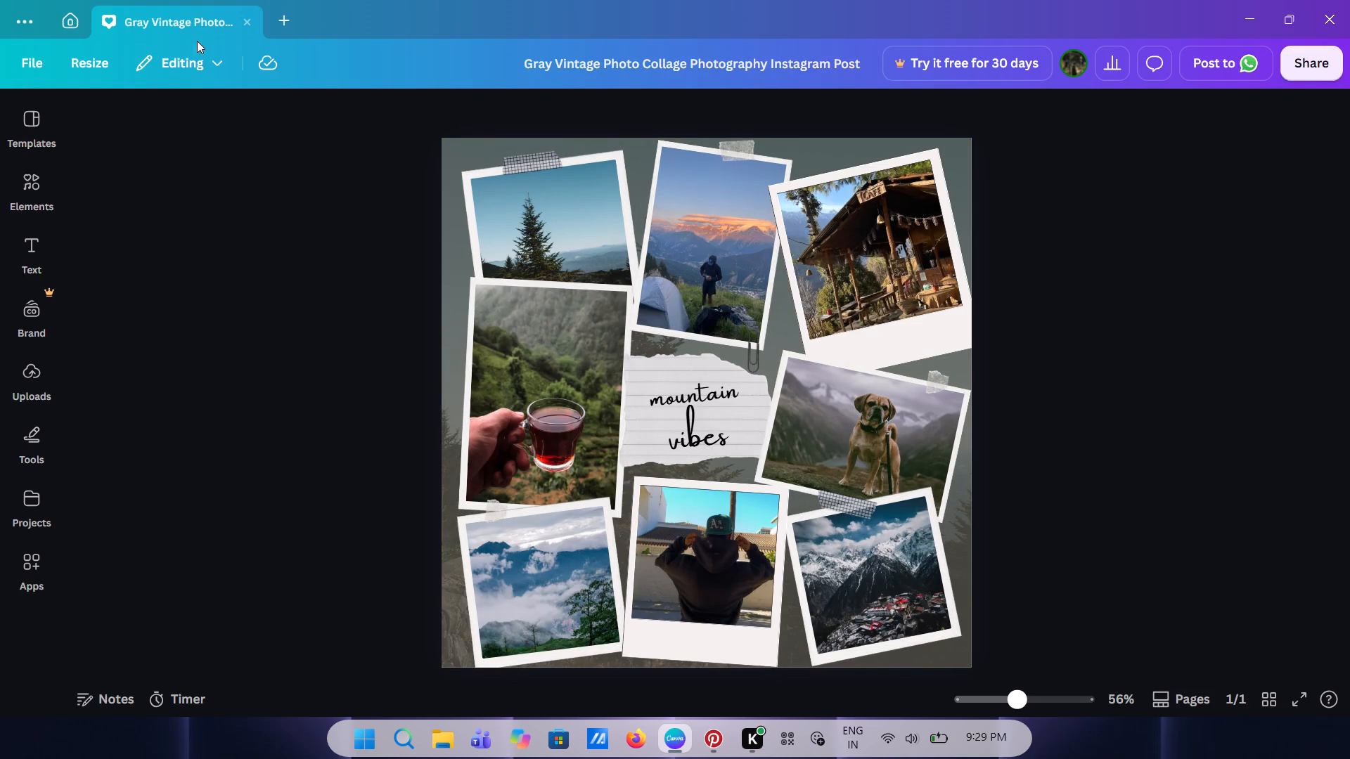
{"action": "left_click", "coordinate": [240, 25]}
Close the Gray Vintage Photo Collage design.
{"action": "left_click_drag", "start_coordinate": [237, 25], "coordinate": [274, 17]}
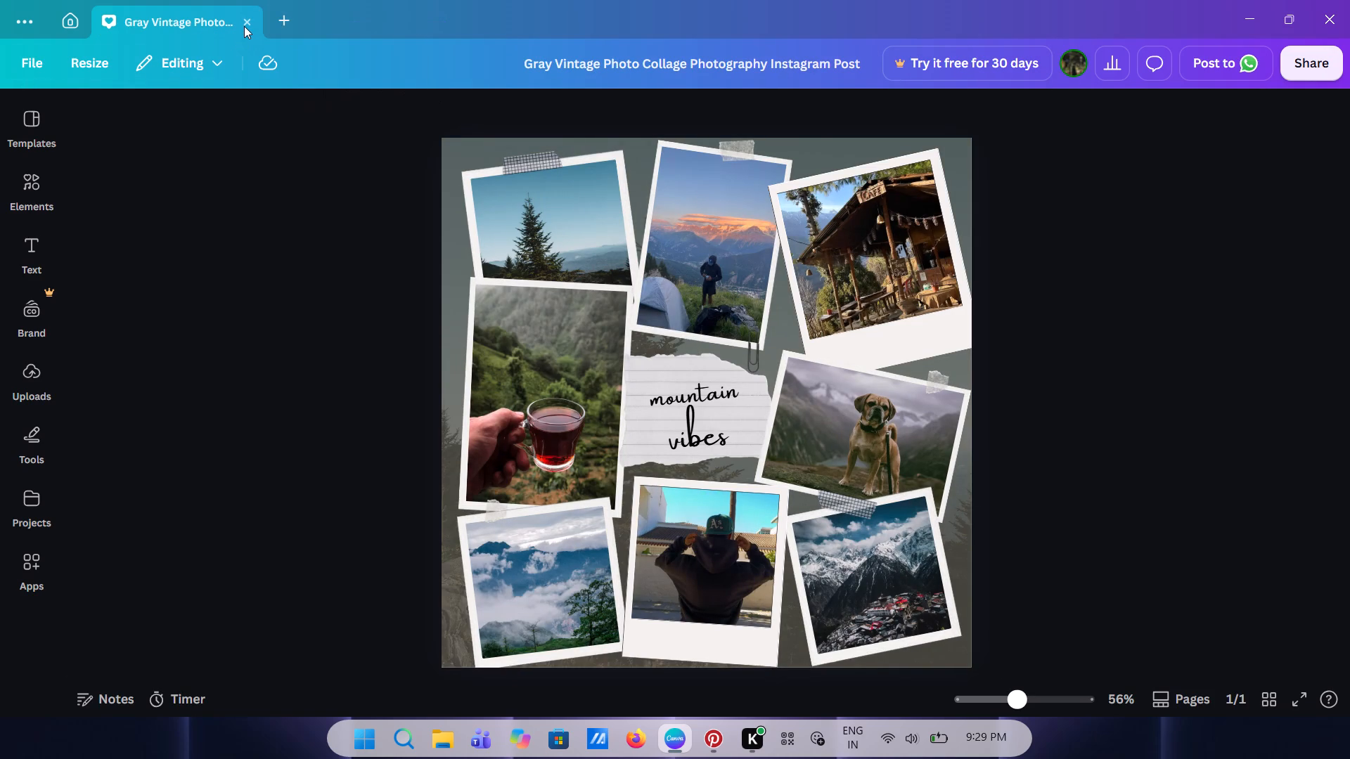
{"action": "left_click", "coordinate": [244, 26]}
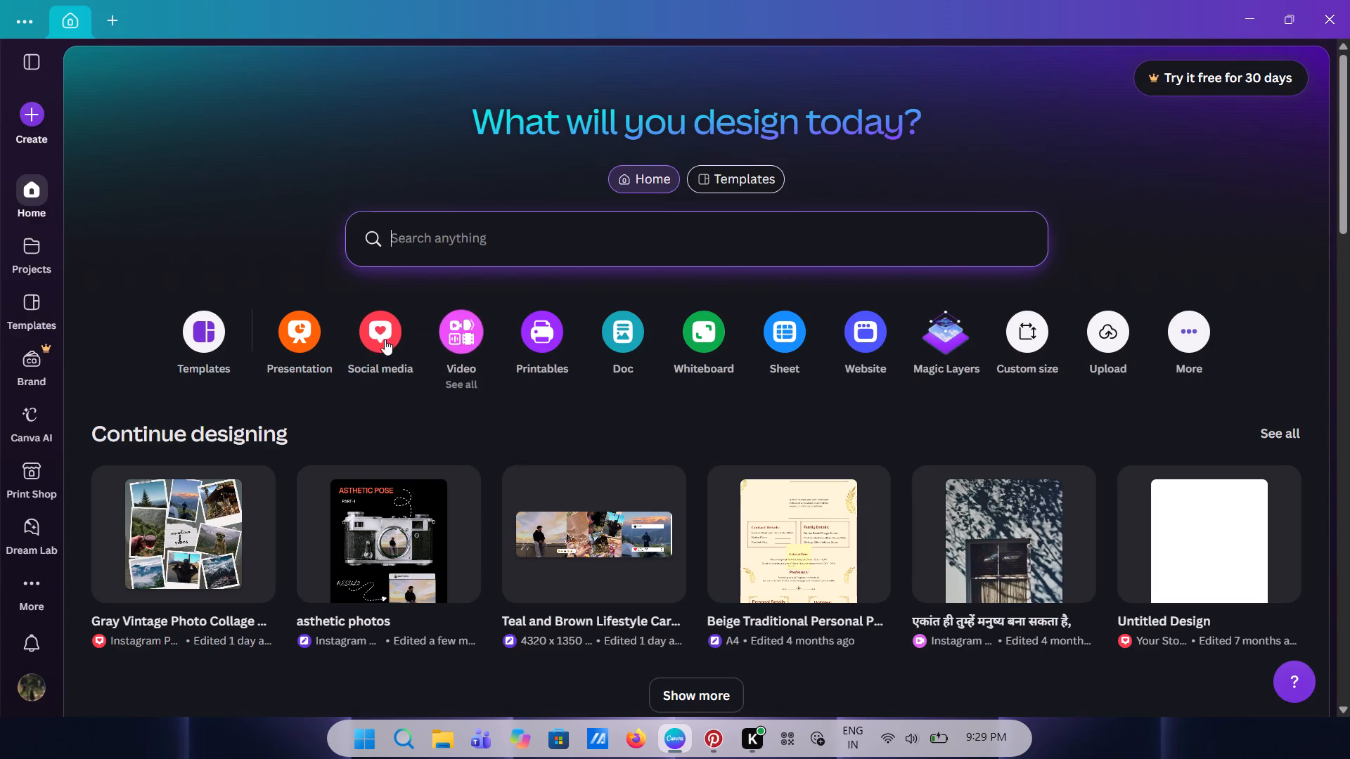
Create a blank Instagram Reel design from the social media formats.
{"action": "left_click", "coordinate": [361, 339]}
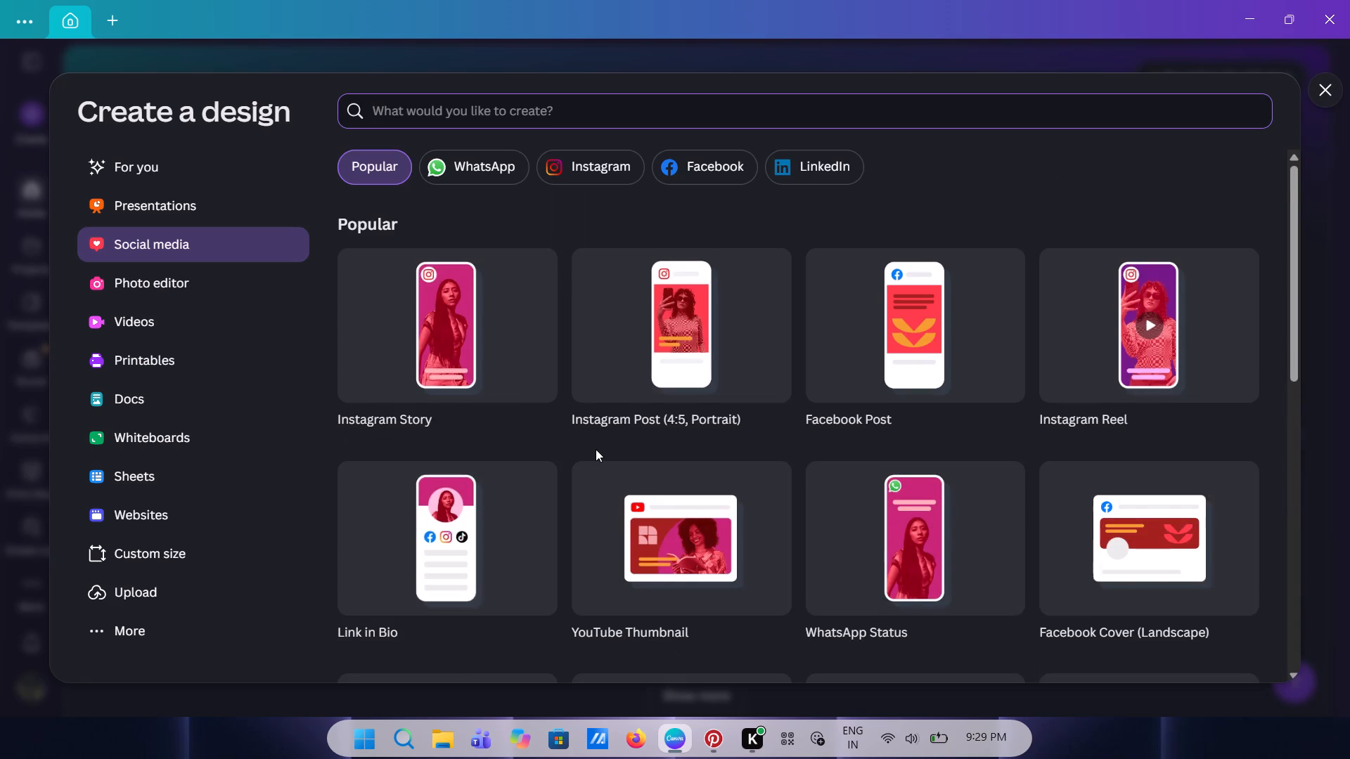
{"action": "scroll", "coordinate": [596, 449], "scroll_direction": "down", "scroll_amount": 1}
{"action": "scroll", "coordinate": [478, 498], "scroll_direction": "down", "scroll_amount": 1}
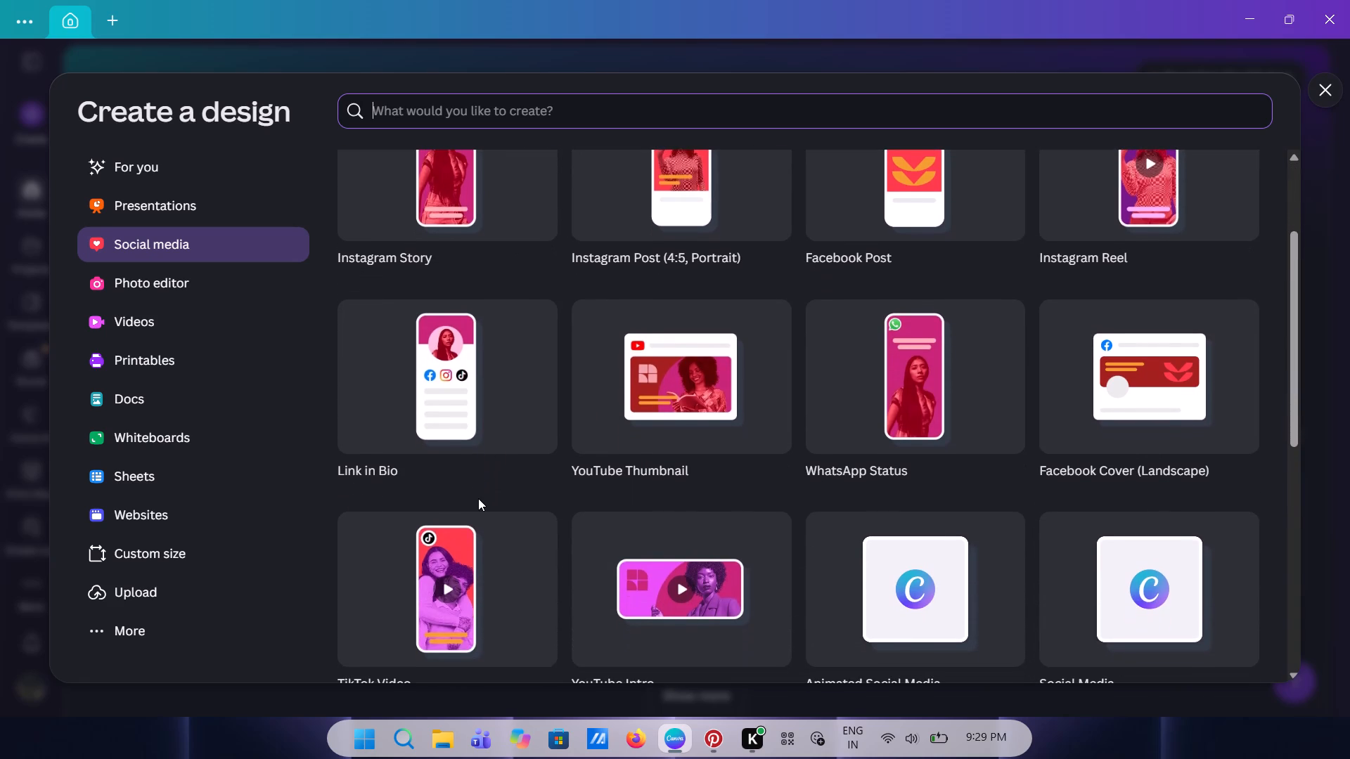
{"action": "scroll", "coordinate": [705, 432], "scroll_direction": "up", "scroll_amount": 1}
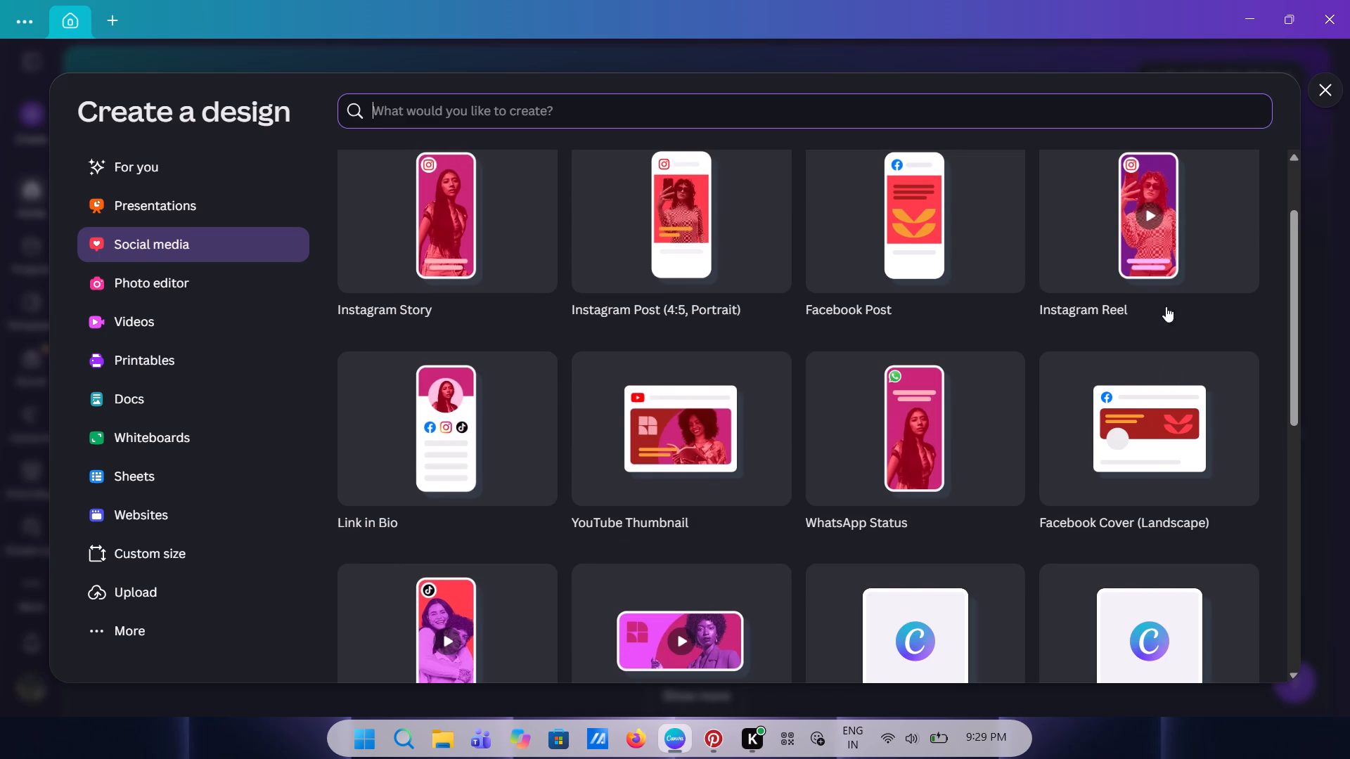
{"action": "left_click", "coordinate": [1152, 268]}
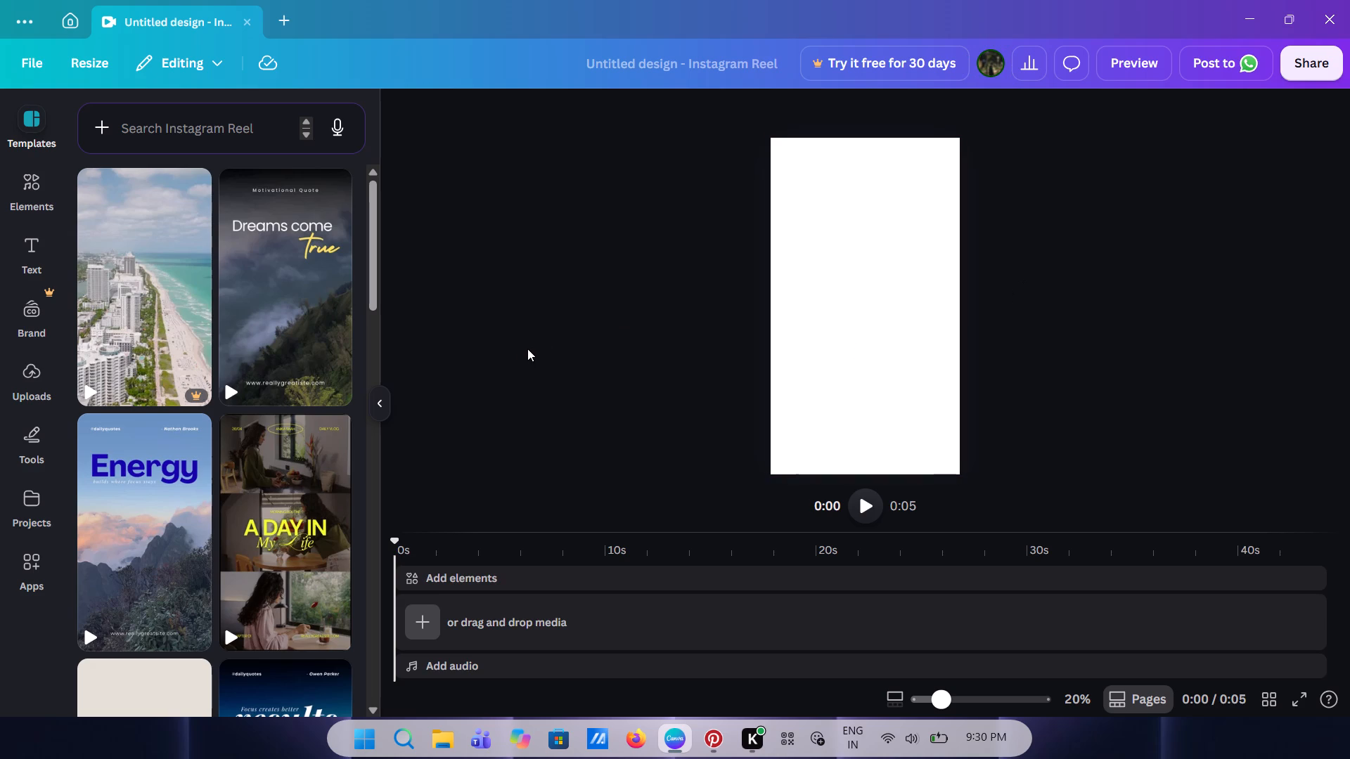
Search the Instagram Reel templates for "asethetic" and look through the results for a suitable layout.
{"action": "left_click", "coordinate": [184, 127]}
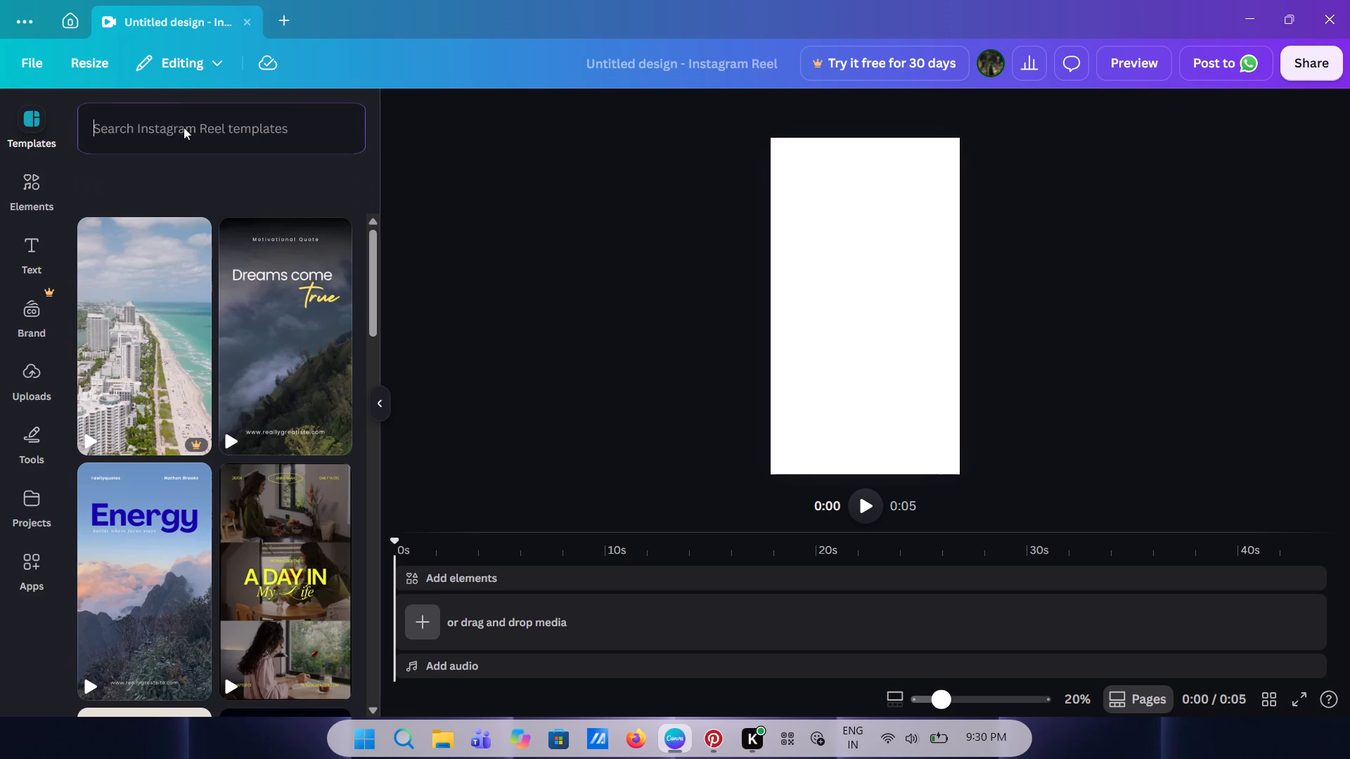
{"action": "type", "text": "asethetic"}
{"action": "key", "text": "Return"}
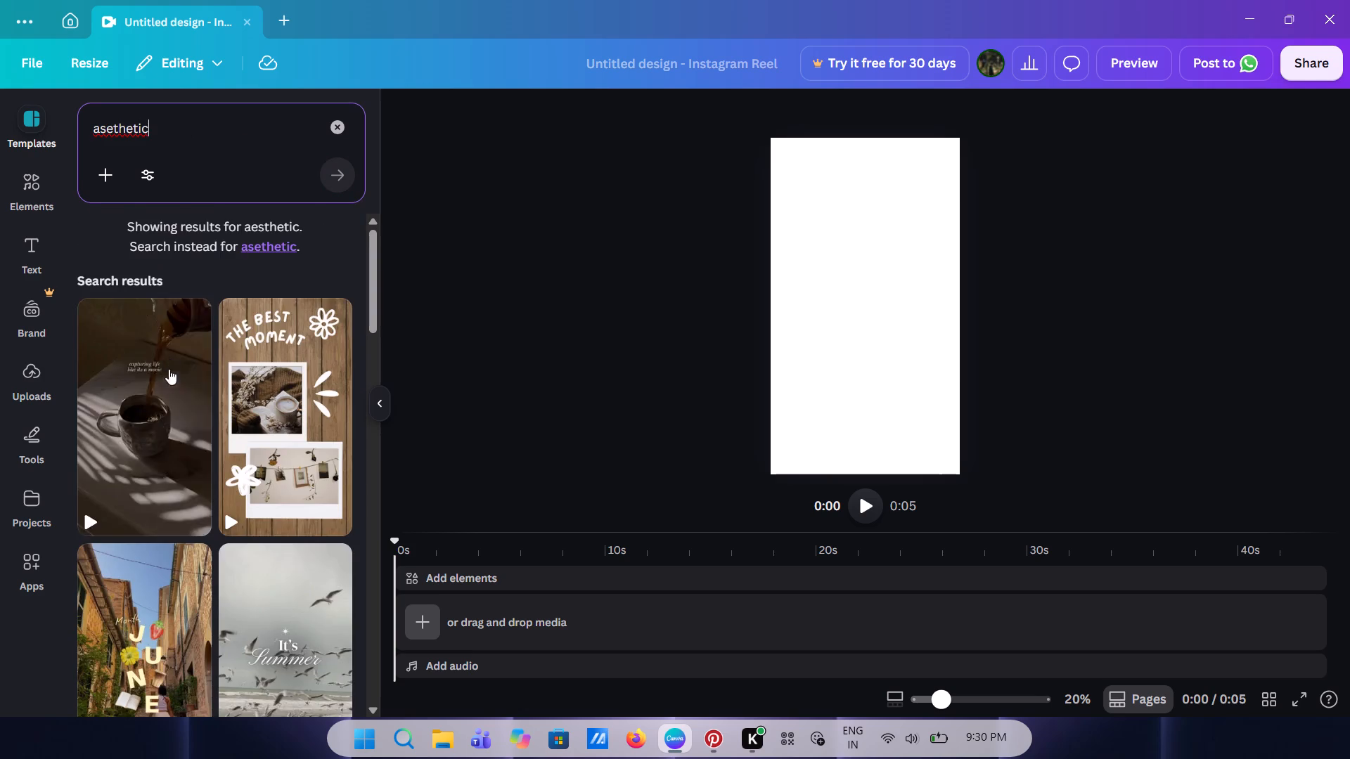
{"action": "scroll", "coordinate": [170, 404], "scroll_direction": "down", "scroll_amount": 1}
{"action": "scroll", "coordinate": [172, 481], "scroll_direction": "down", "scroll_amount": 2}
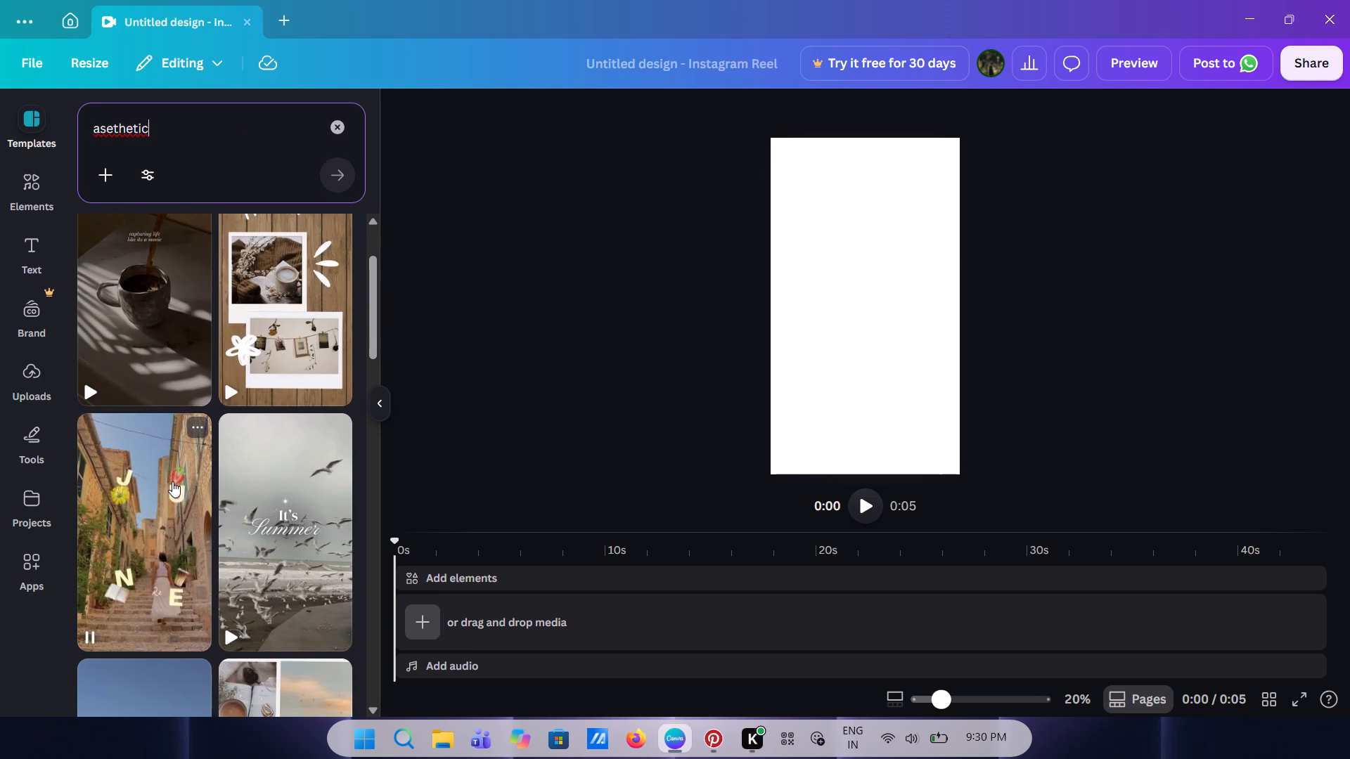
{"action": "scroll", "coordinate": [172, 481], "scroll_direction": "down", "scroll_amount": 4}
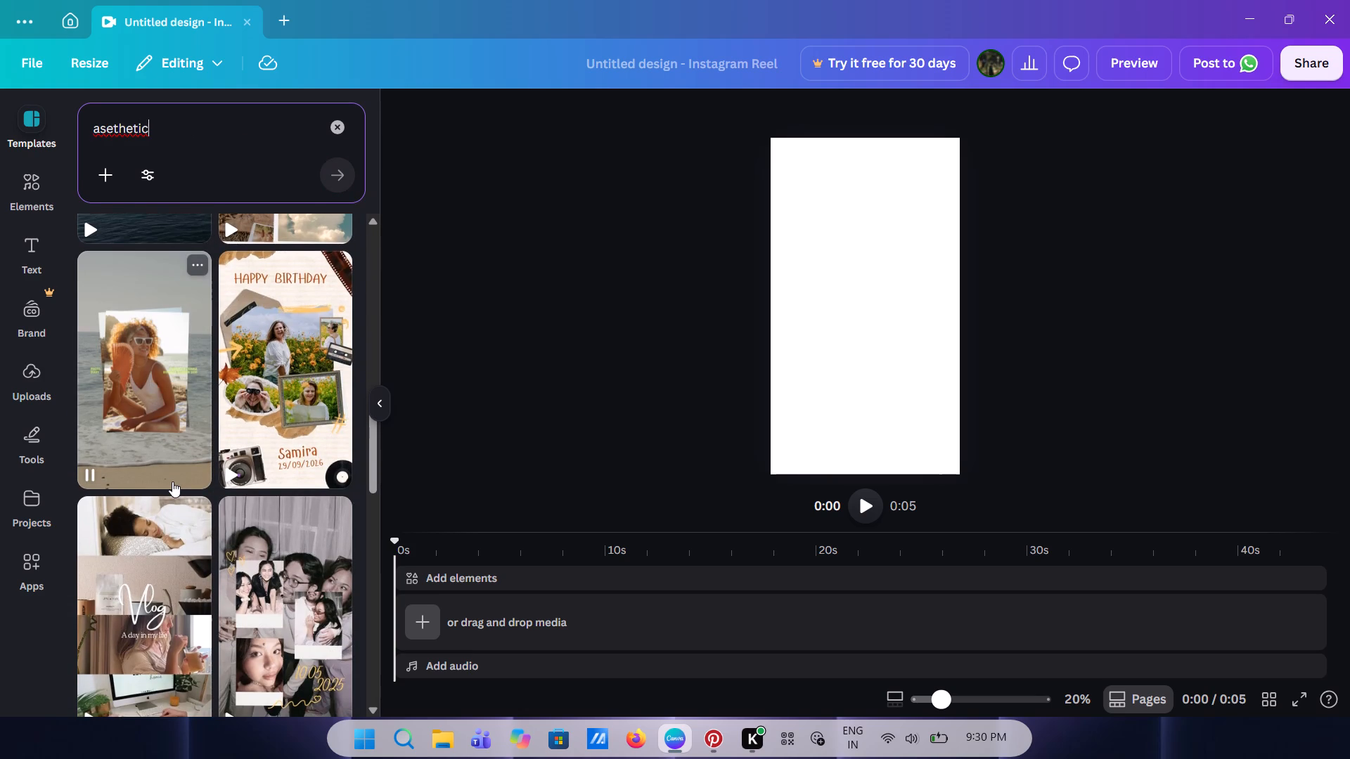
{"action": "scroll", "coordinate": [172, 481], "scroll_direction": "down", "scroll_amount": 4}
{"action": "scroll", "coordinate": [142, 540], "scroll_direction": "down", "scroll_amount": 2}
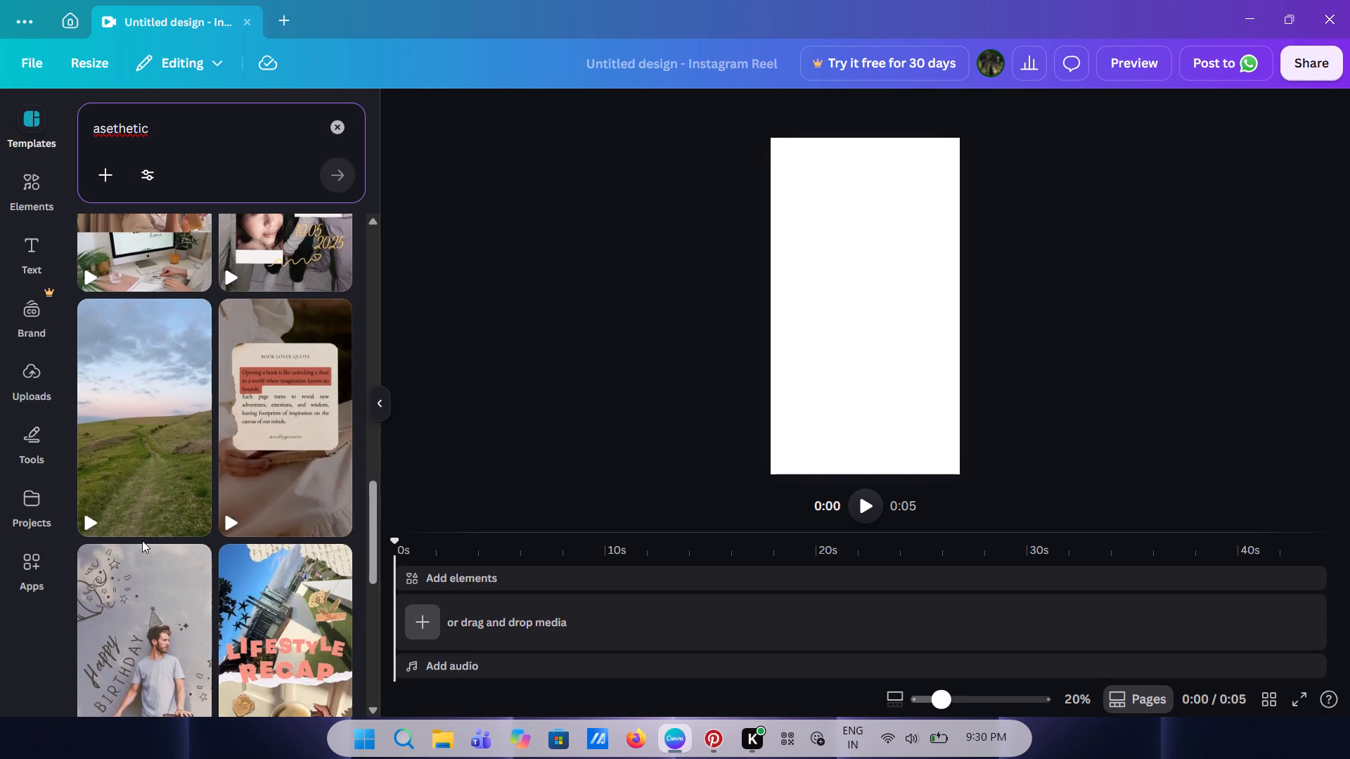
{"action": "scroll", "coordinate": [142, 540], "scroll_direction": "down", "scroll_amount": 3}
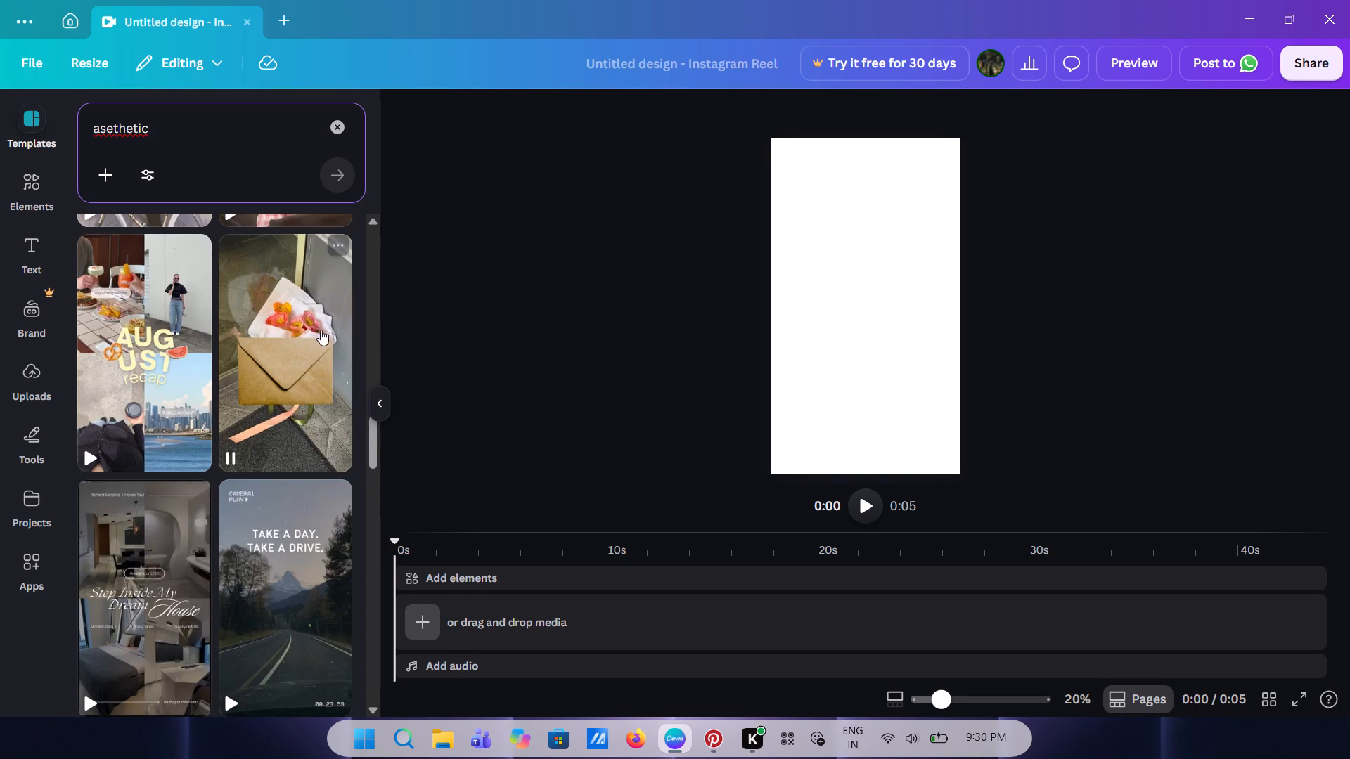
{"action": "left_click", "coordinate": [583, 329]}
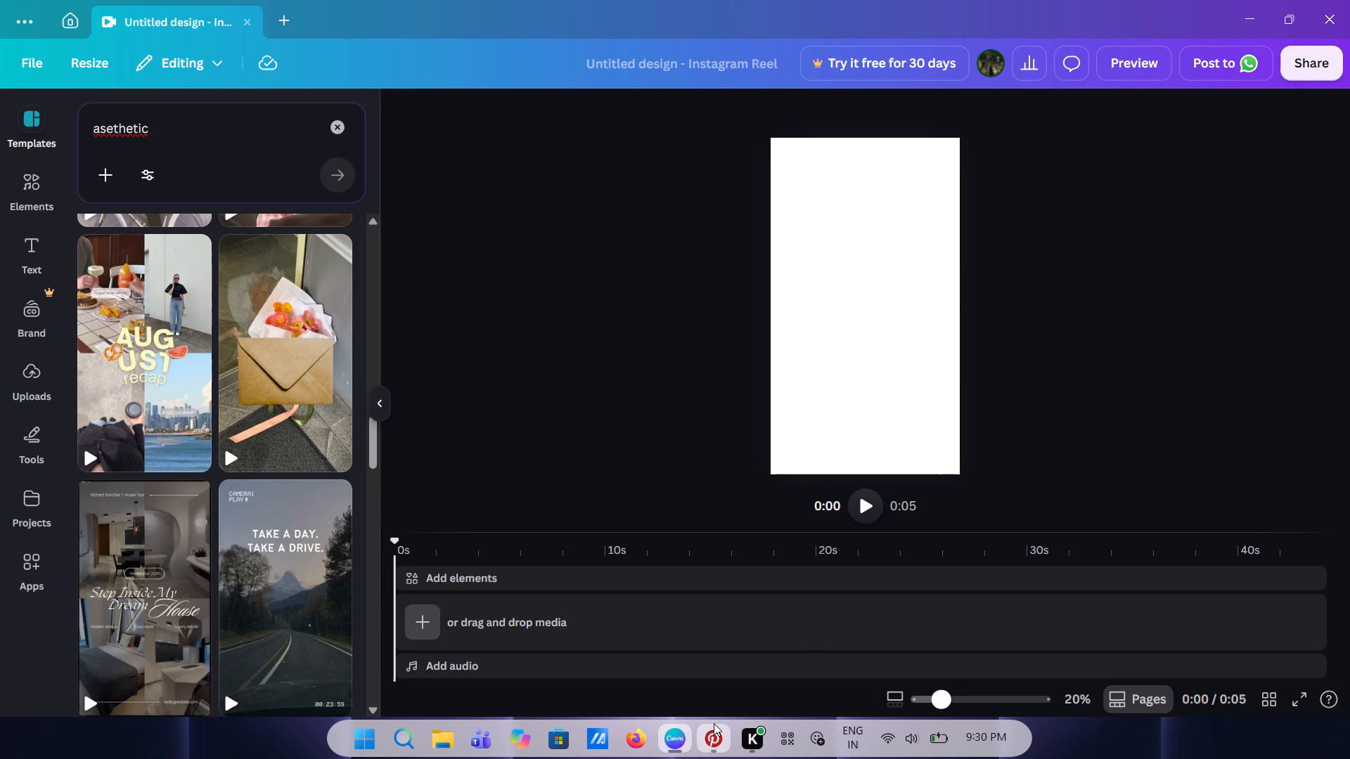
Switch to Pinterest and search for "instagram aesthetic video for reel".
{"action": "left_click", "coordinate": [714, 723]}
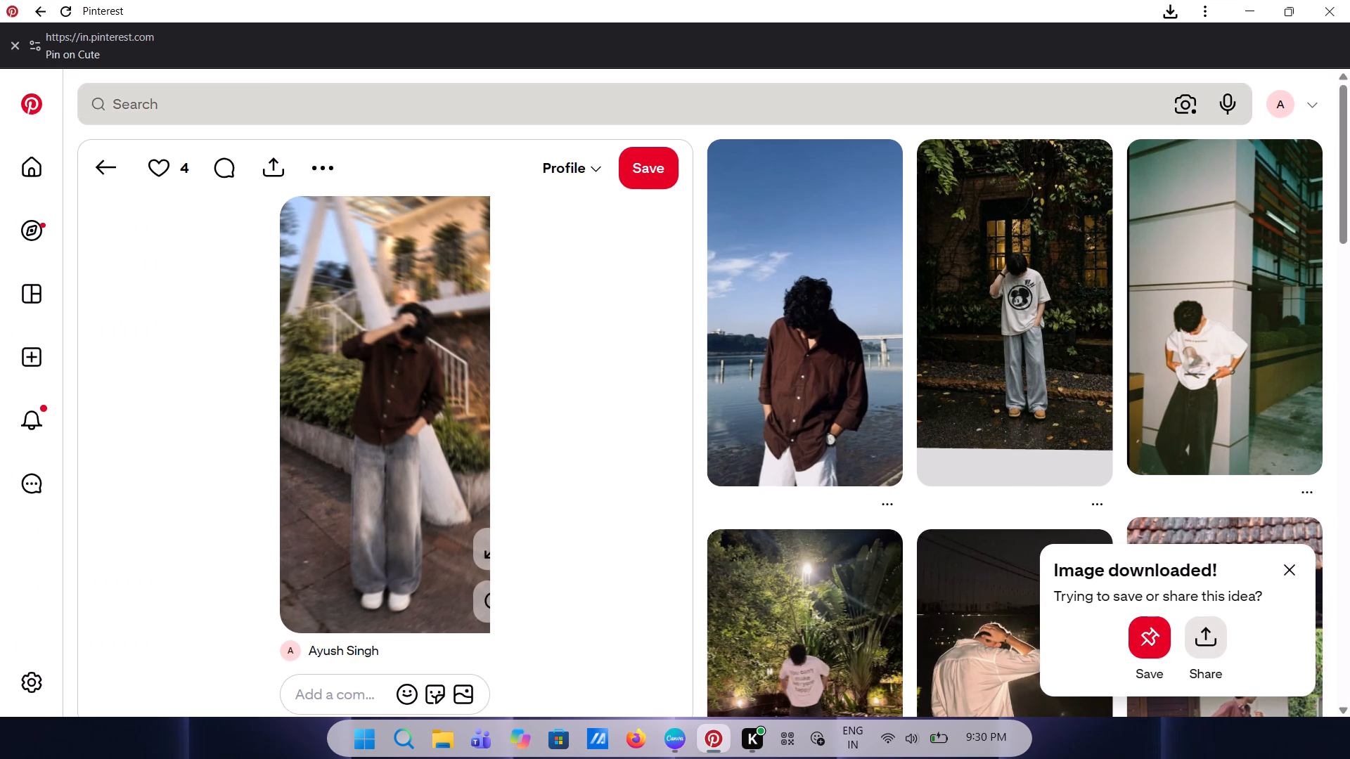
{"action": "left_click", "coordinate": [238, 93]}
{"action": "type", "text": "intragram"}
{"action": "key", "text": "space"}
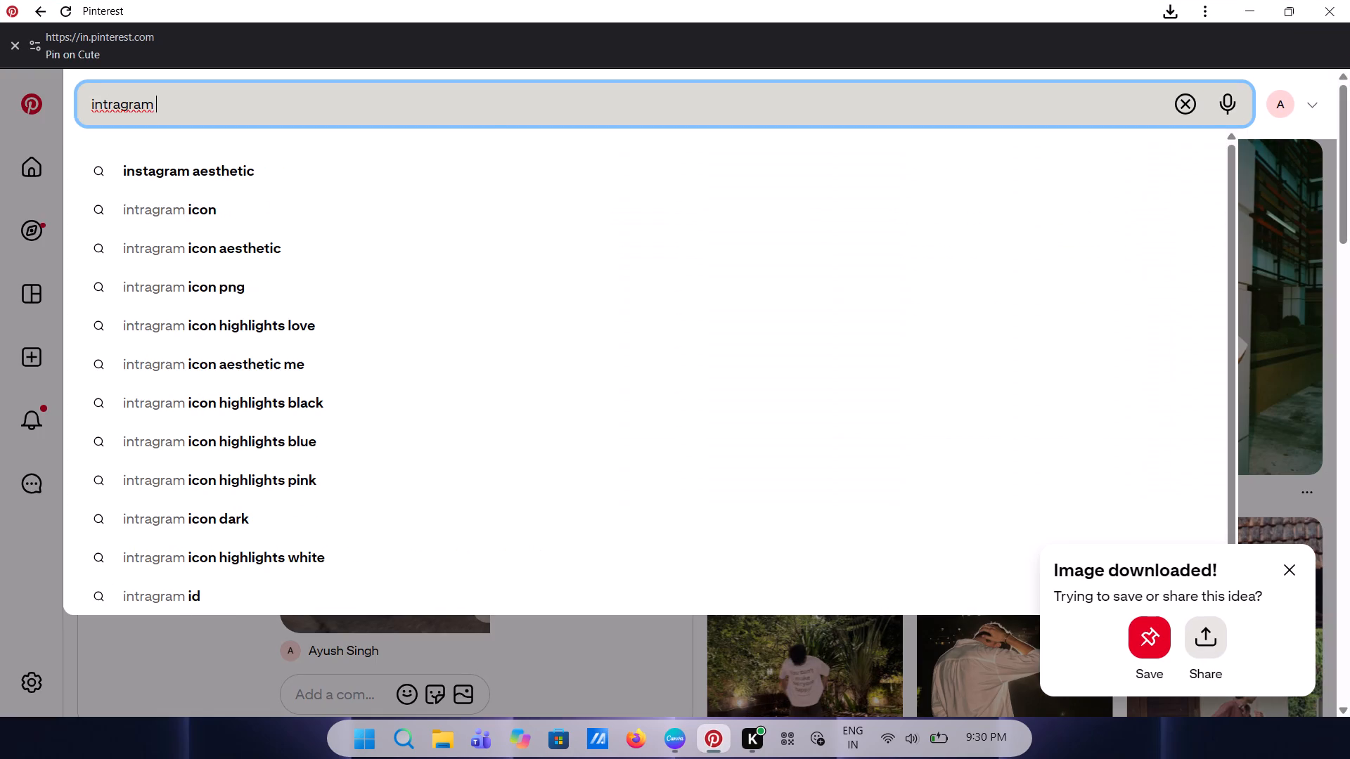
{"action": "left_click", "coordinate": [202, 162]}
{"action": "left_click", "coordinate": [310, 112]}
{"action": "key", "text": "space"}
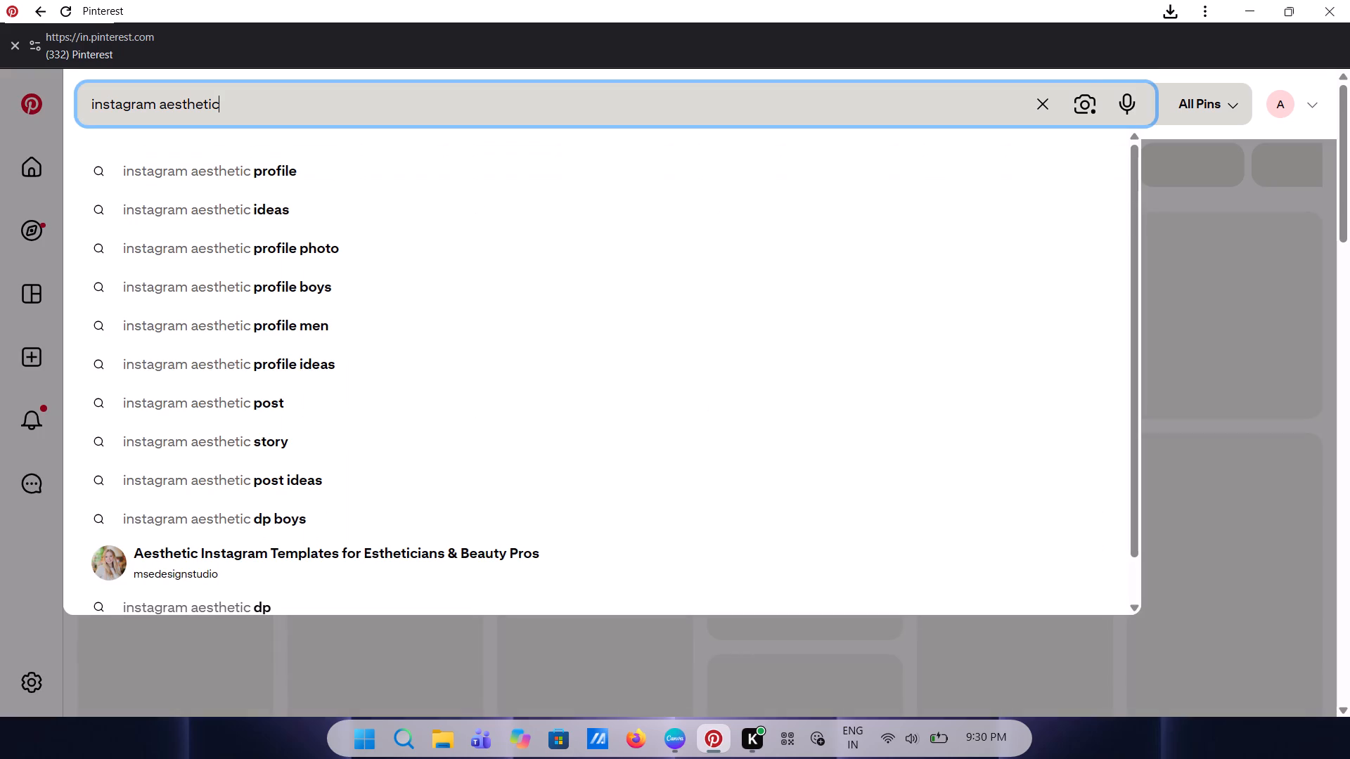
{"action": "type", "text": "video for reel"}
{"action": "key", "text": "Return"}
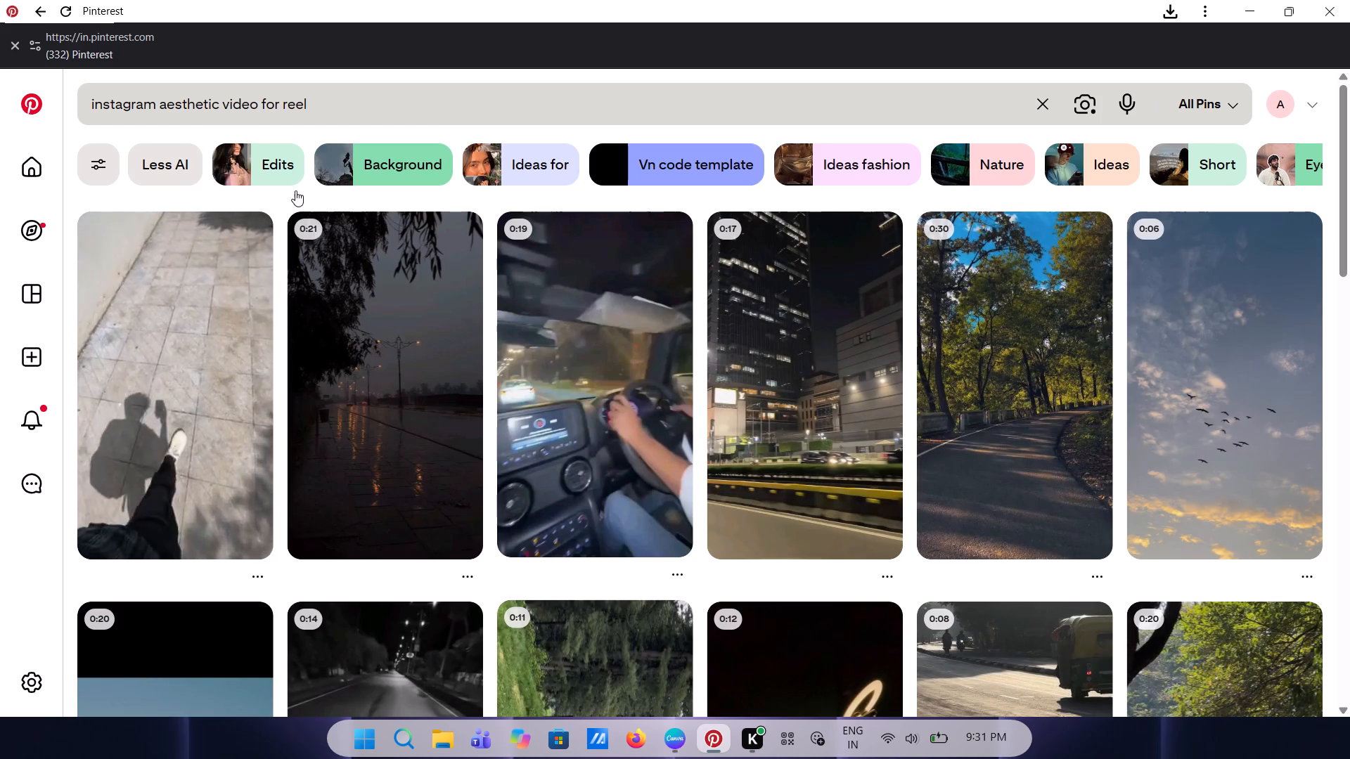
Open the video pin of the dark rainy street with lamps and play it with the sound on.
{"action": "left_click", "coordinate": [361, 277]}
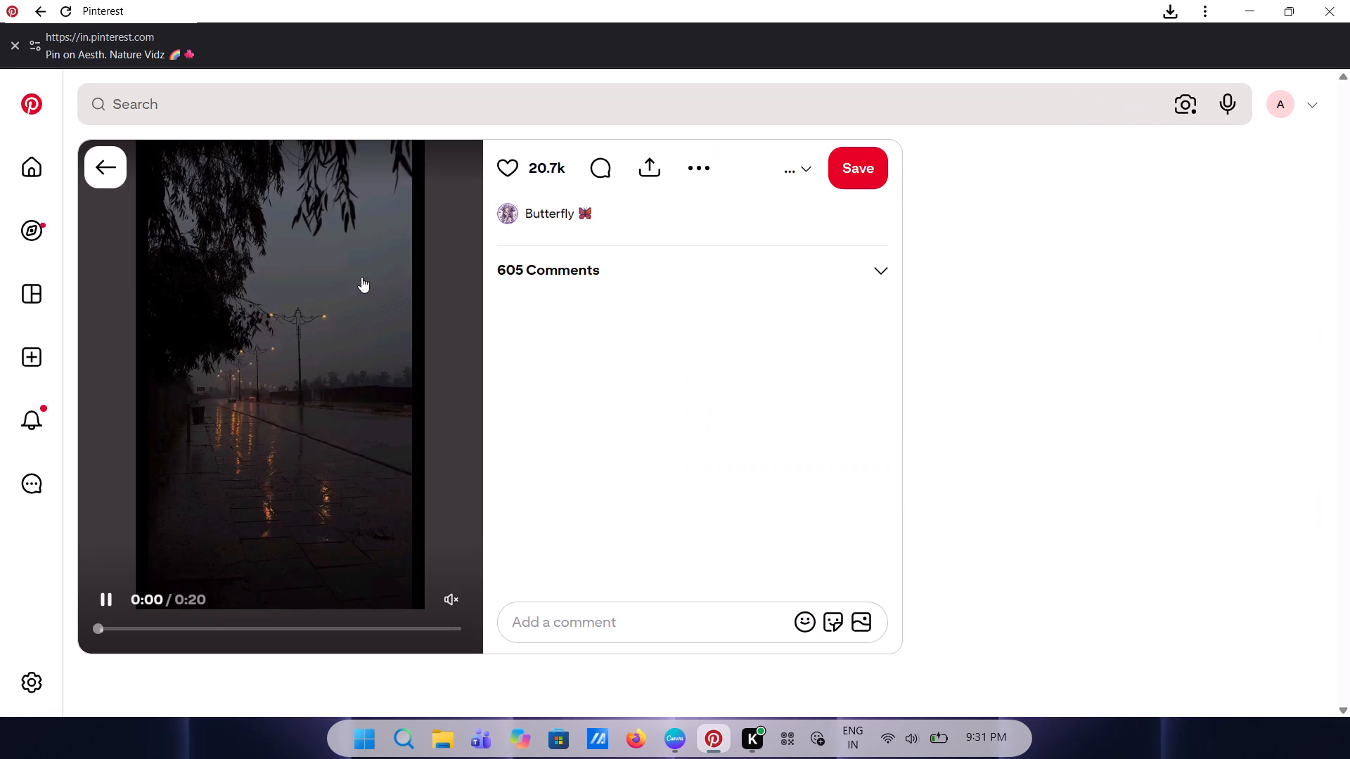
{"action": "left_click", "coordinate": [250, 310]}
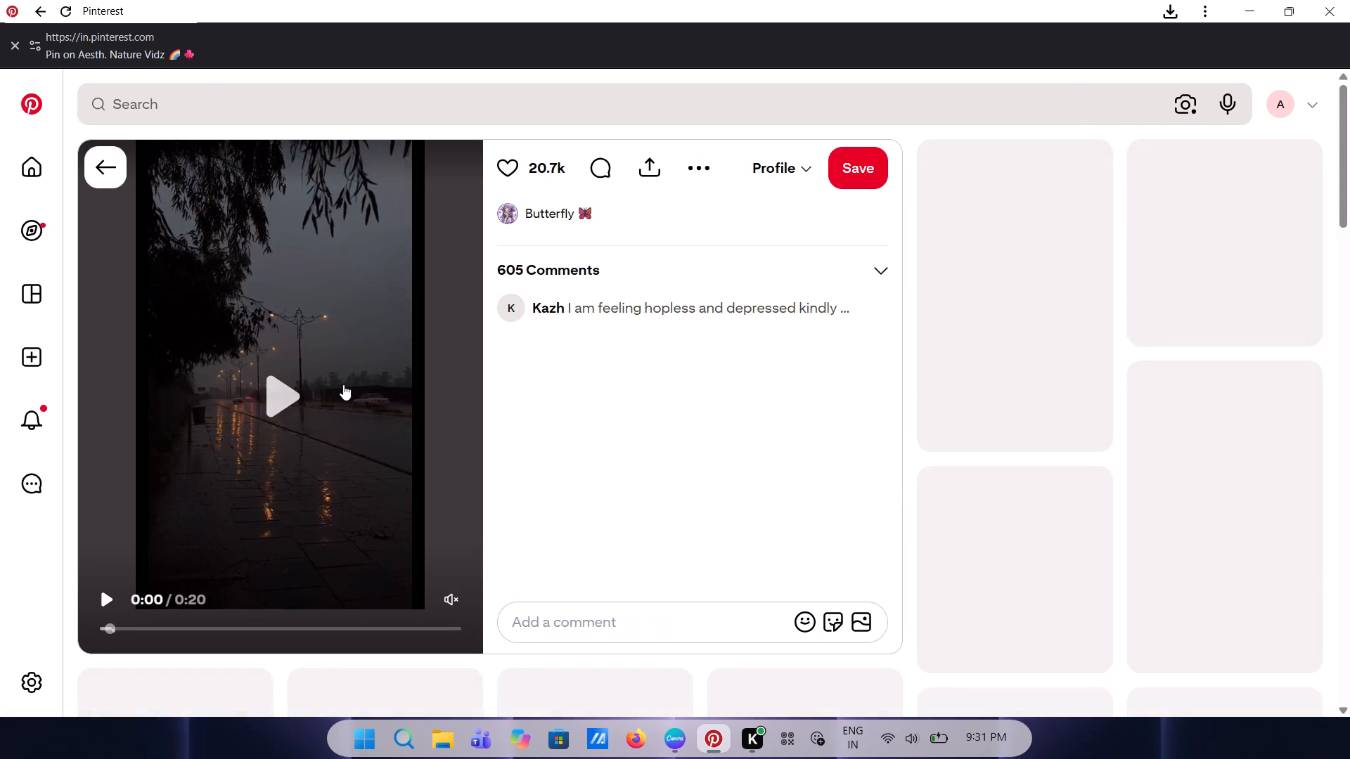
{"action": "left_click", "coordinate": [343, 384]}
{"action": "left_click", "coordinate": [444, 590]}
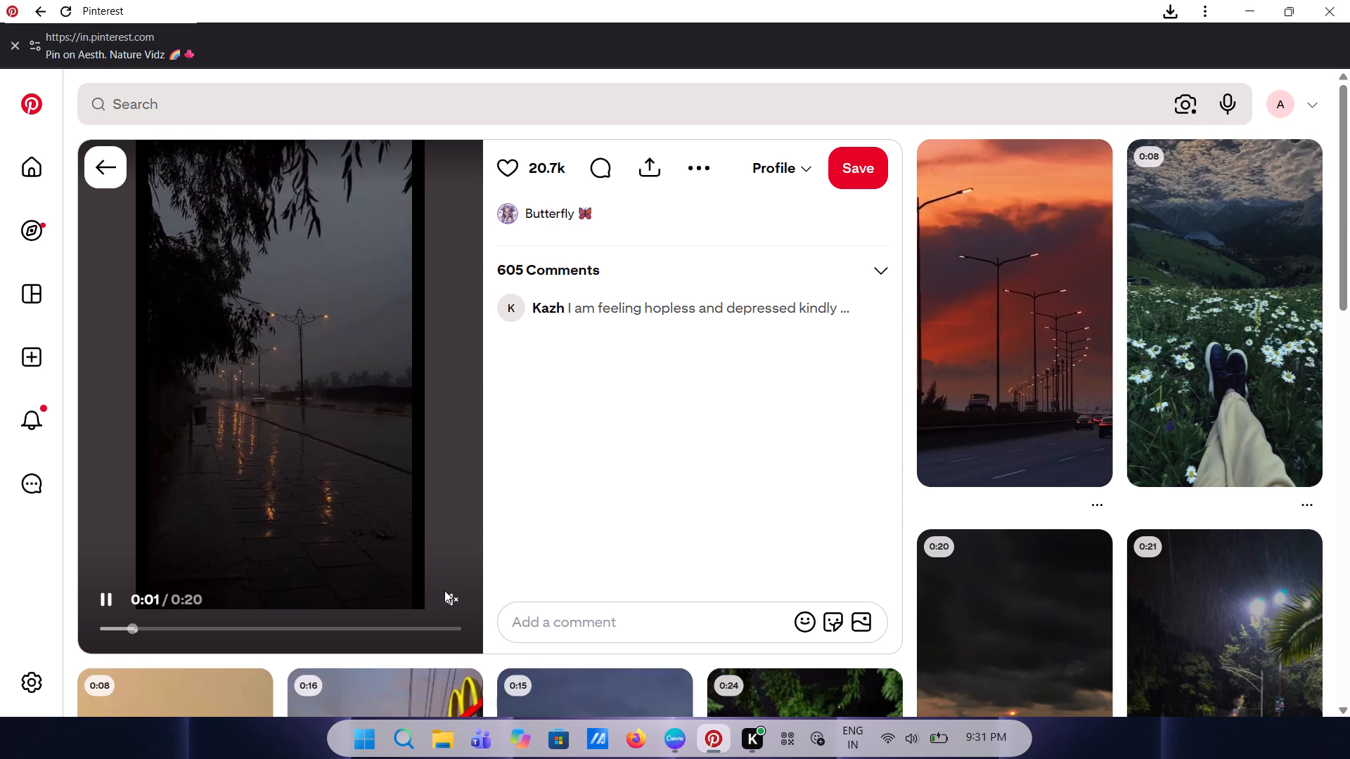
{"action": "left_click", "coordinate": [456, 606]}
{"action": "left_click", "coordinate": [456, 606]}
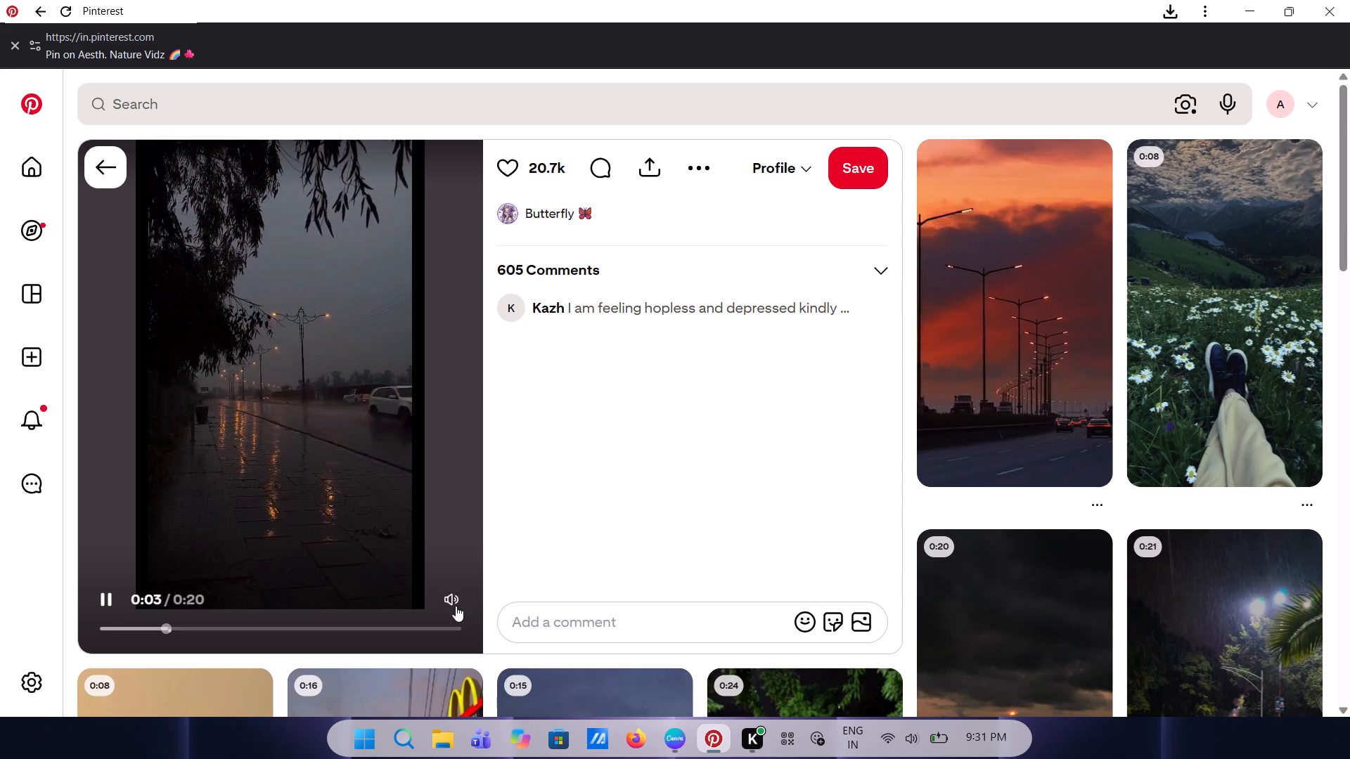
{"action": "left_click", "coordinate": [675, 174]}
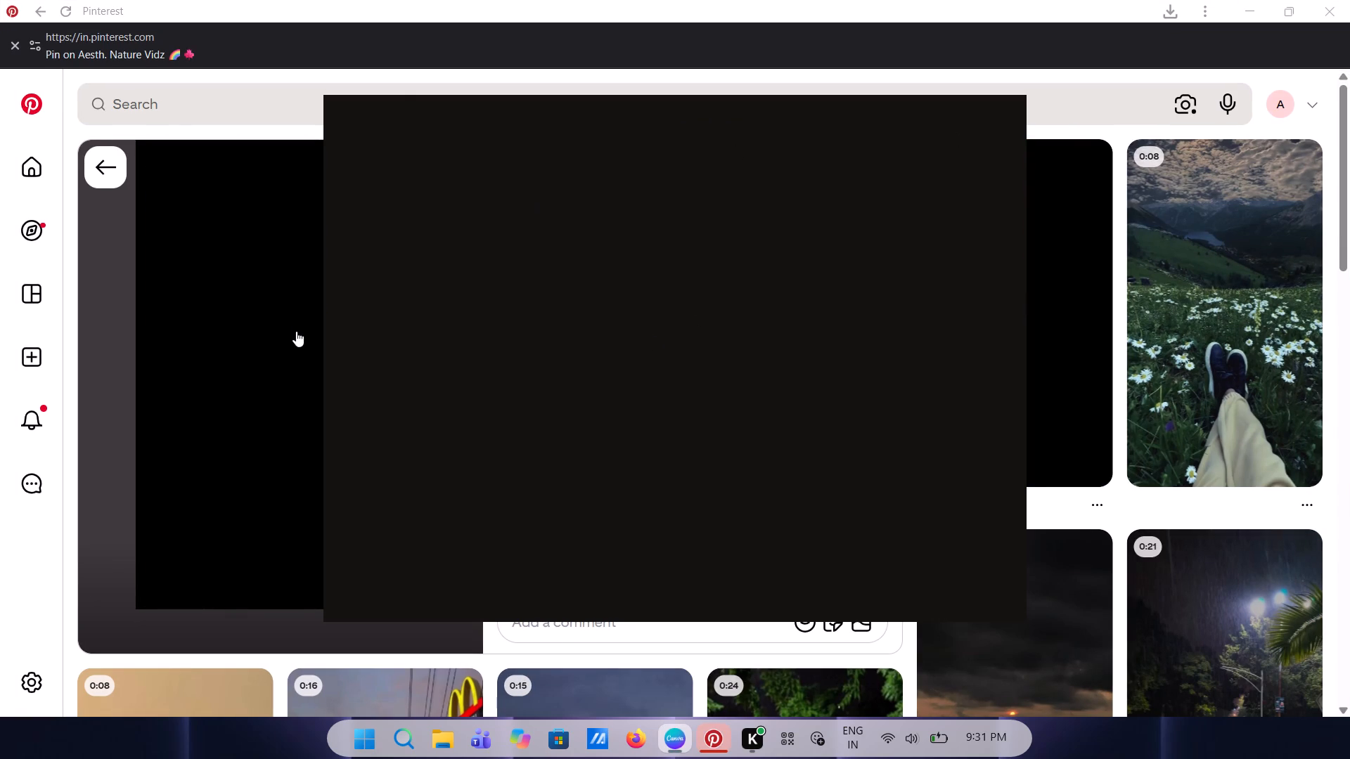
Switch to the desktop, launch CapCut and show its Home page.
{"action": "left_click", "coordinate": [296, 331]}
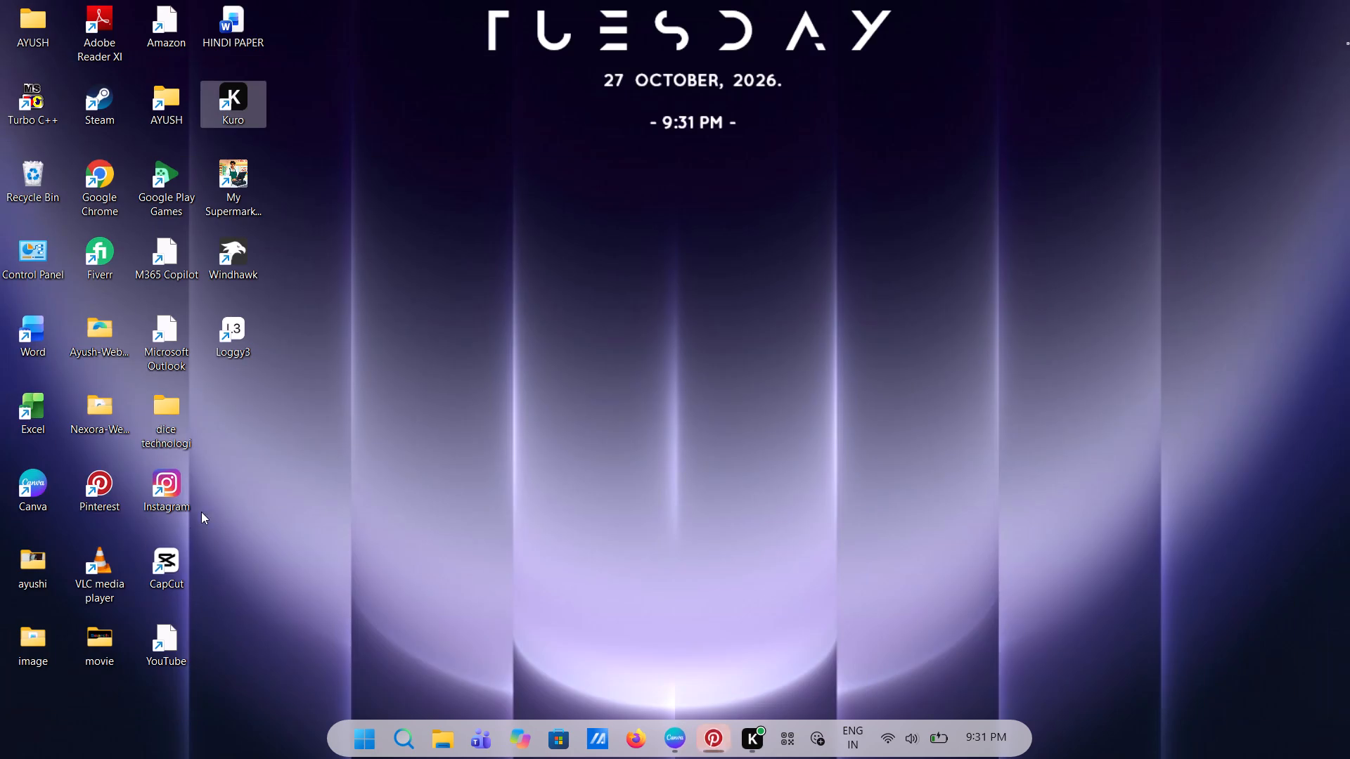
{"action": "double_click", "coordinate": [159, 573]}
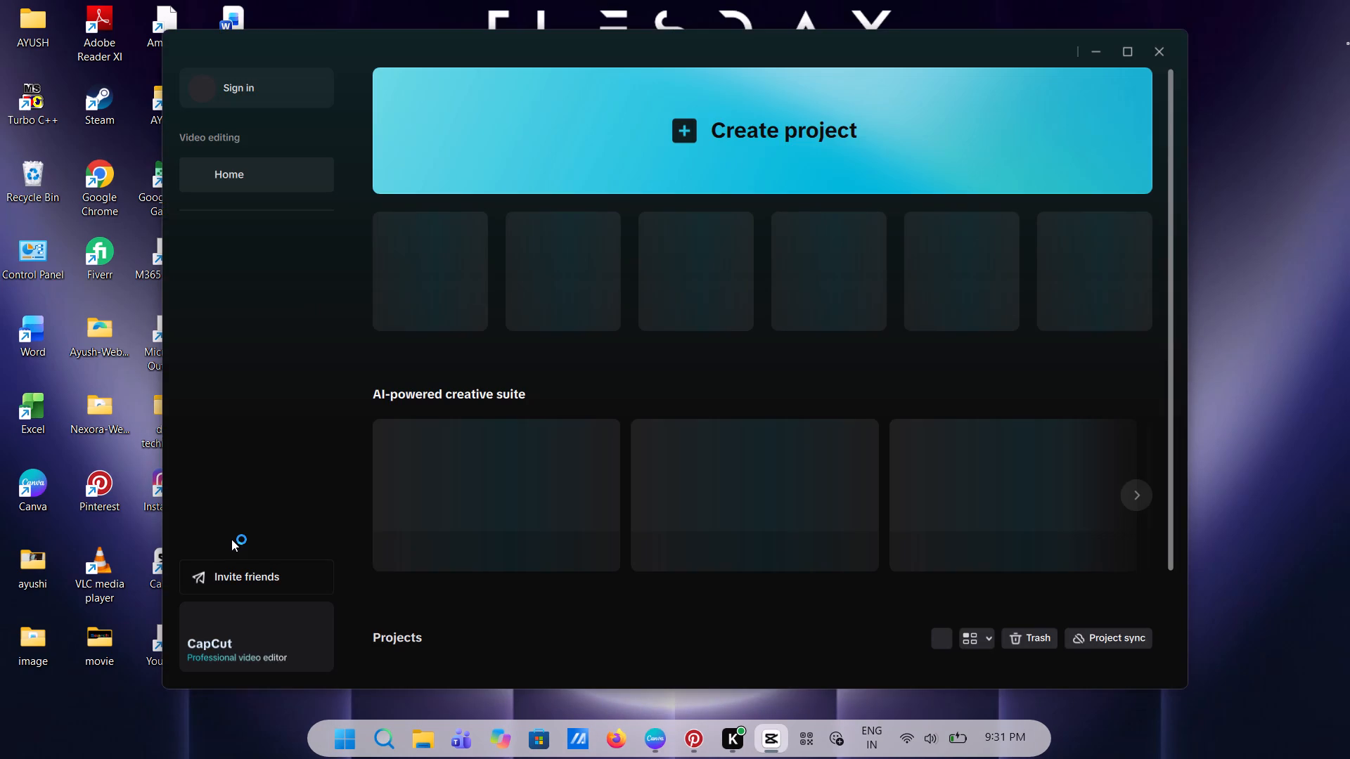
{"action": "left_click", "coordinate": [231, 539]}
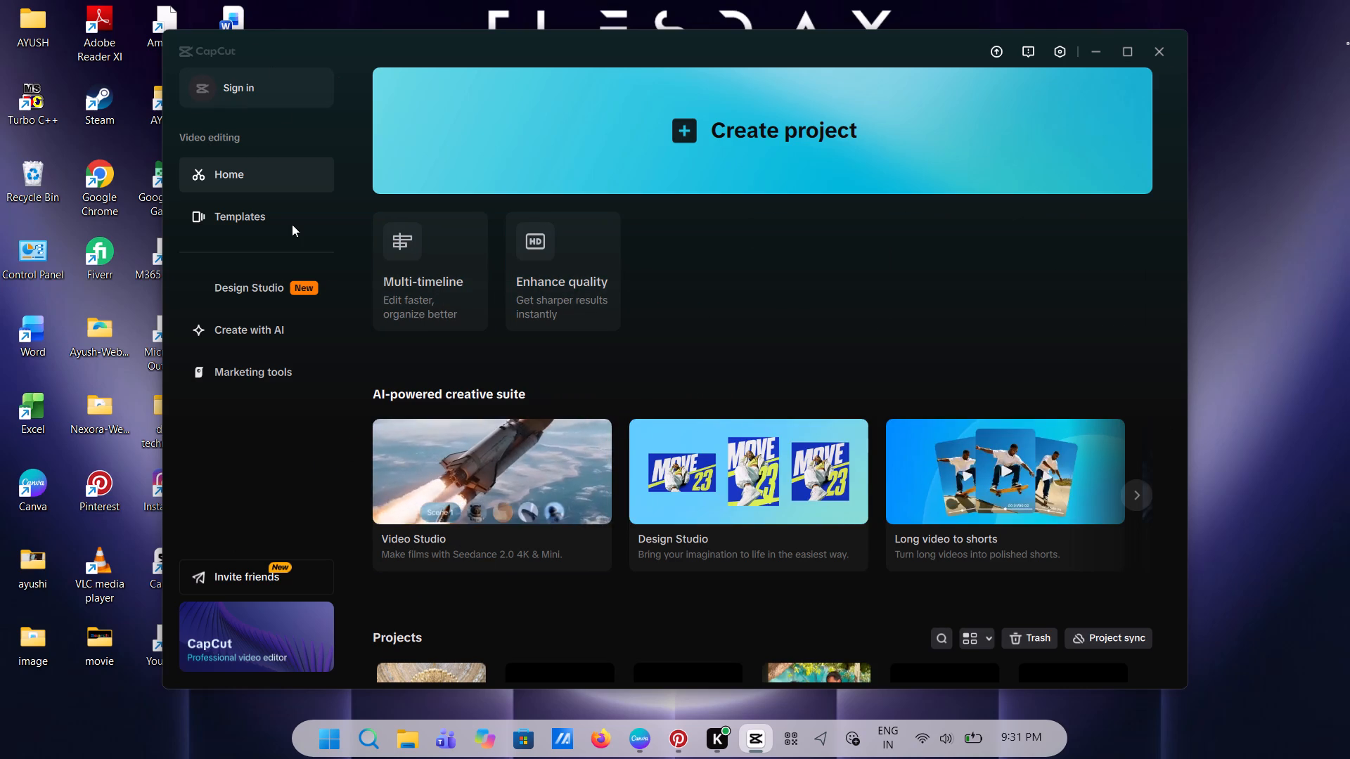
{"action": "left_click", "coordinate": [257, 169]}
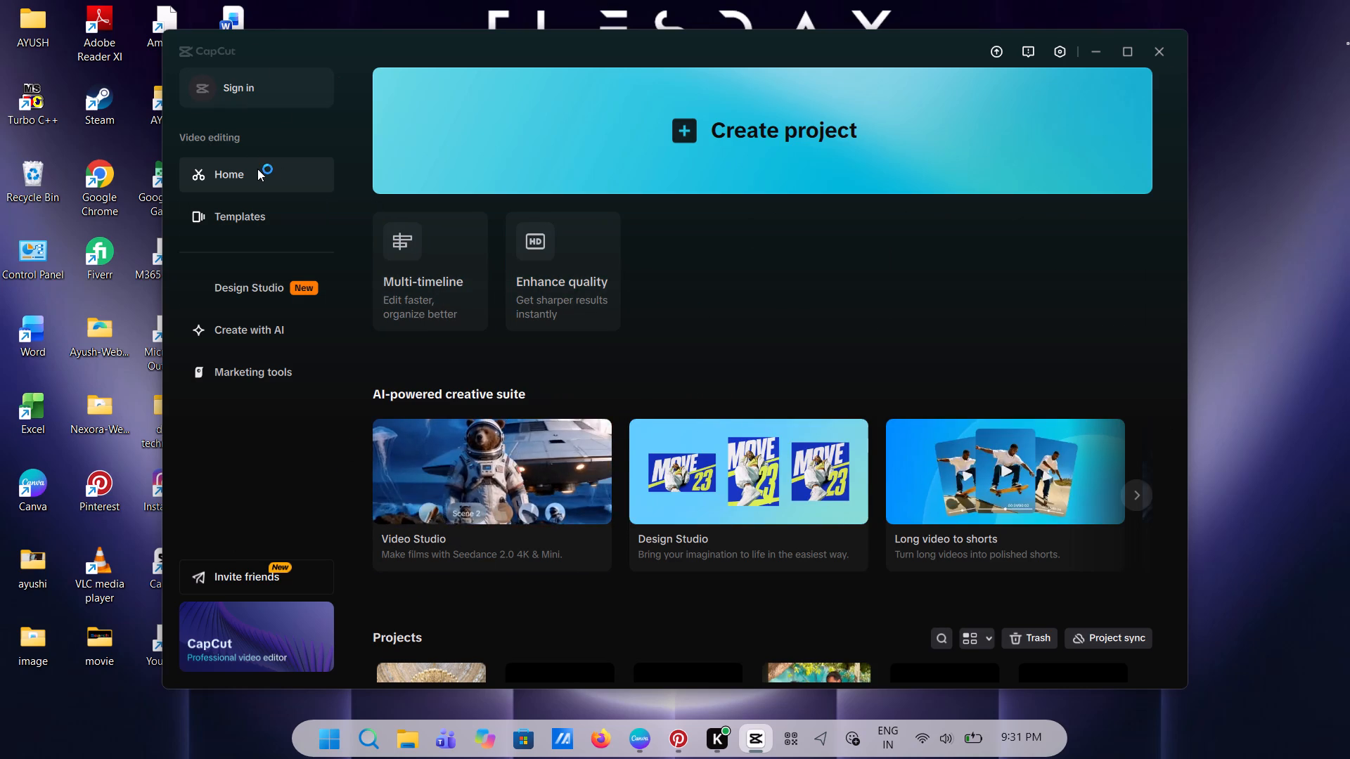
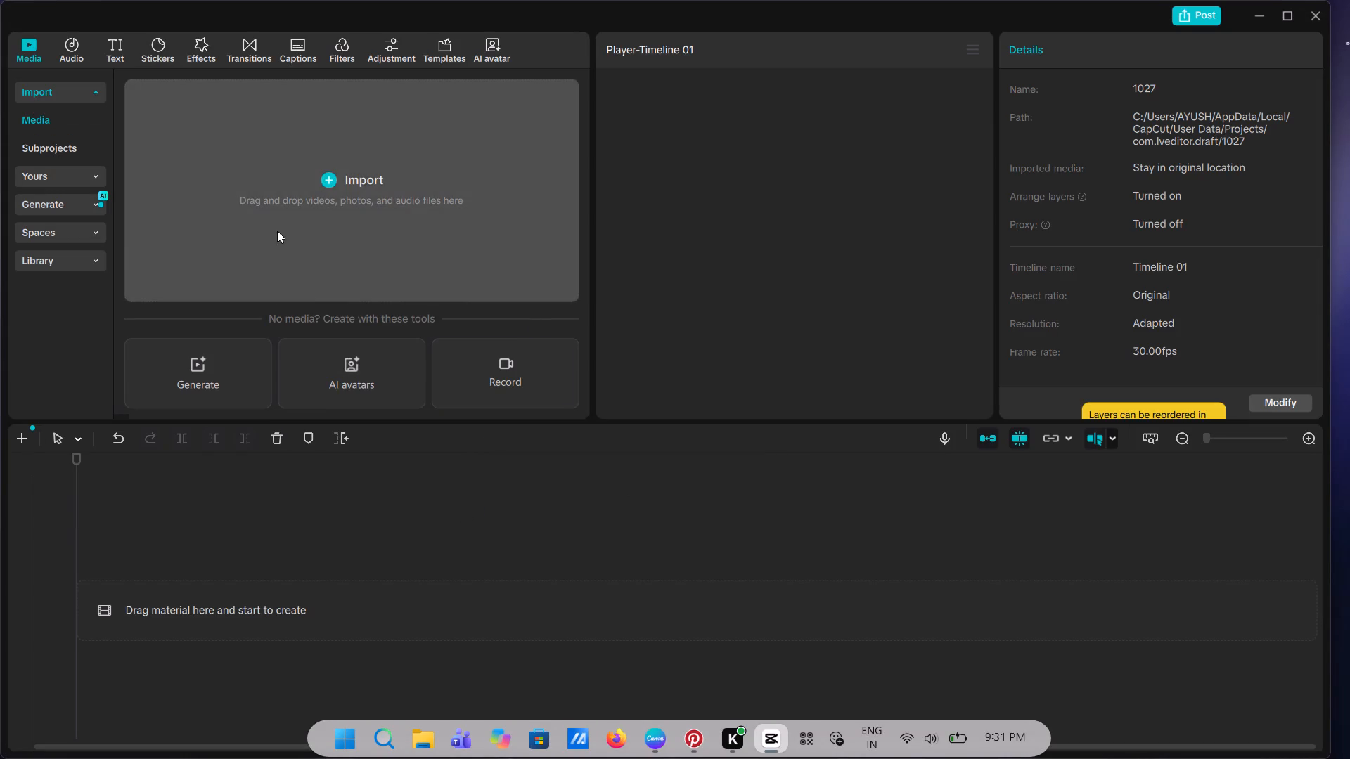
Switch to Pinterest and try to copy the share link of the rainy street video pin.
{"action": "left_click", "coordinate": [277, 231]}
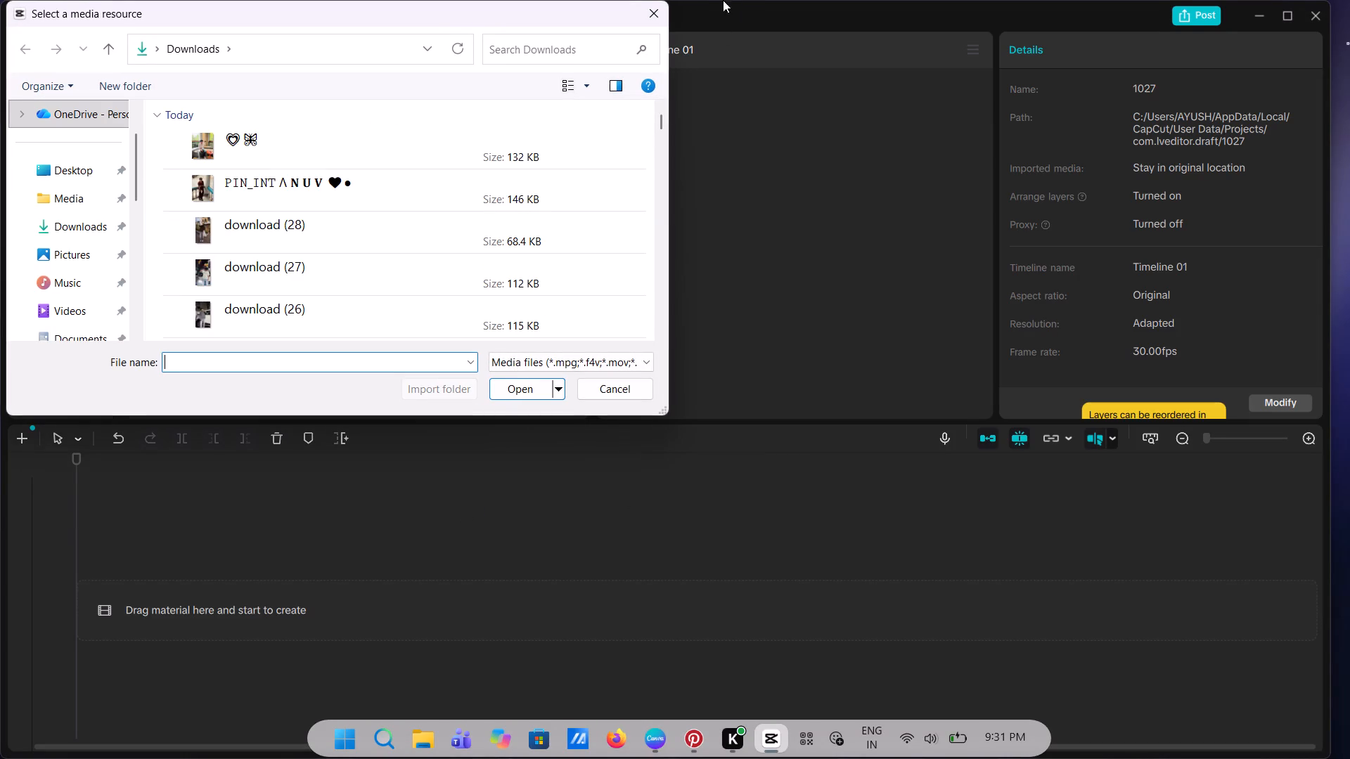
{"action": "left_click", "coordinate": [647, 10]}
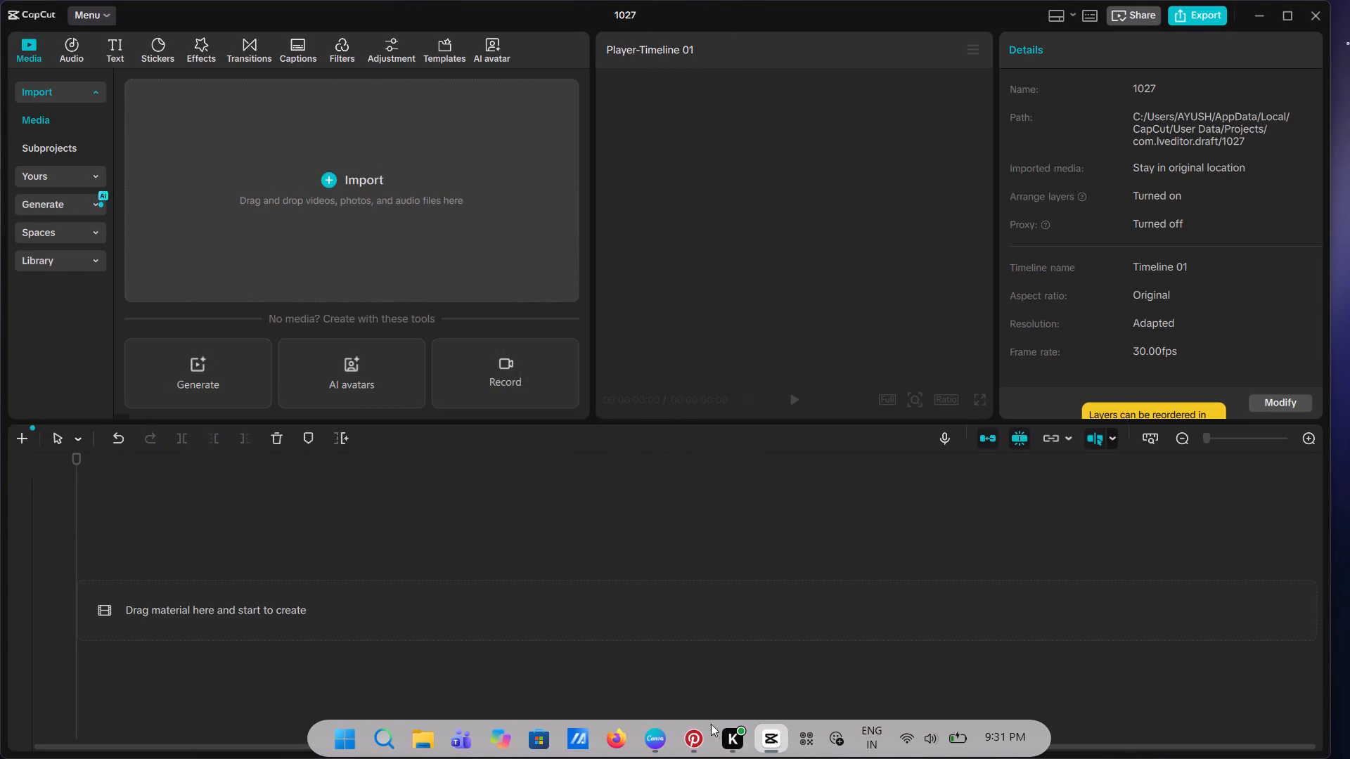
{"action": "left_click", "coordinate": [687, 745]}
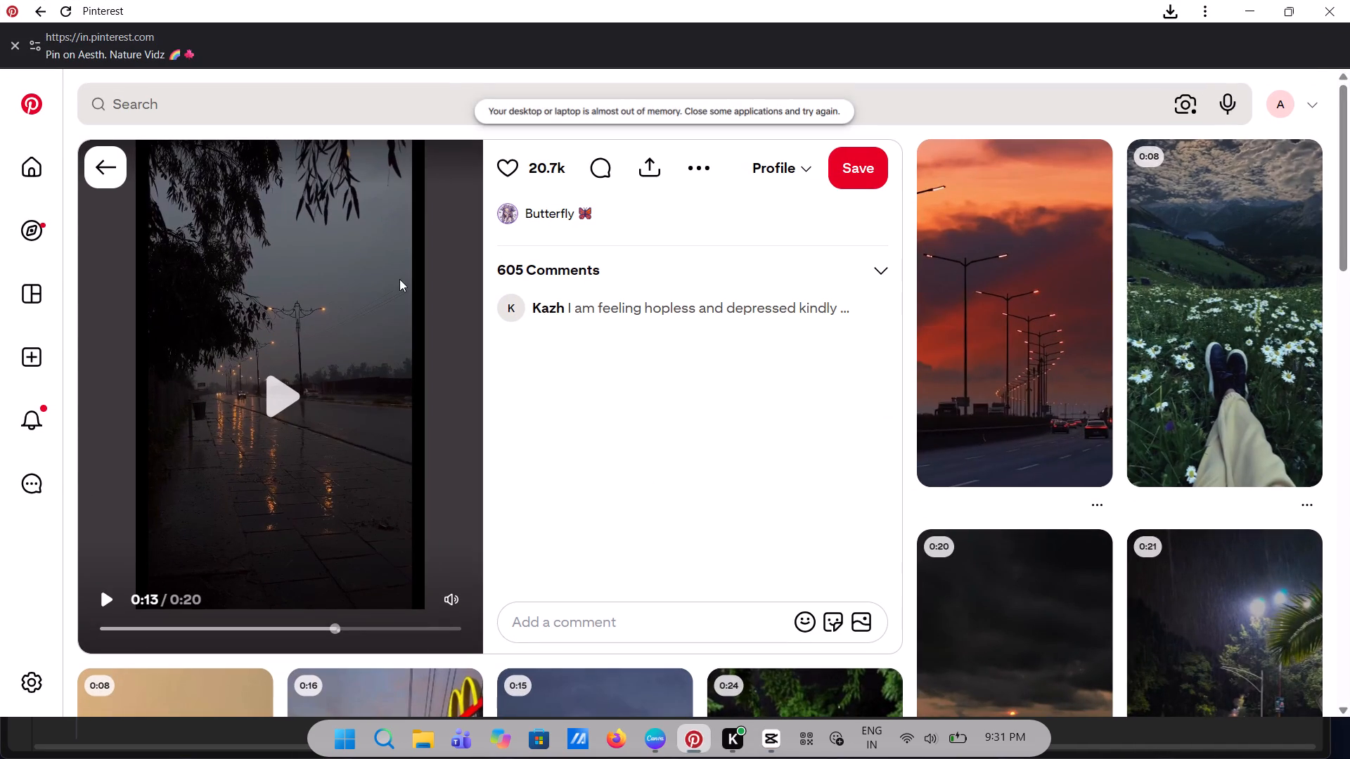
{"action": "left_click", "coordinate": [694, 165]}
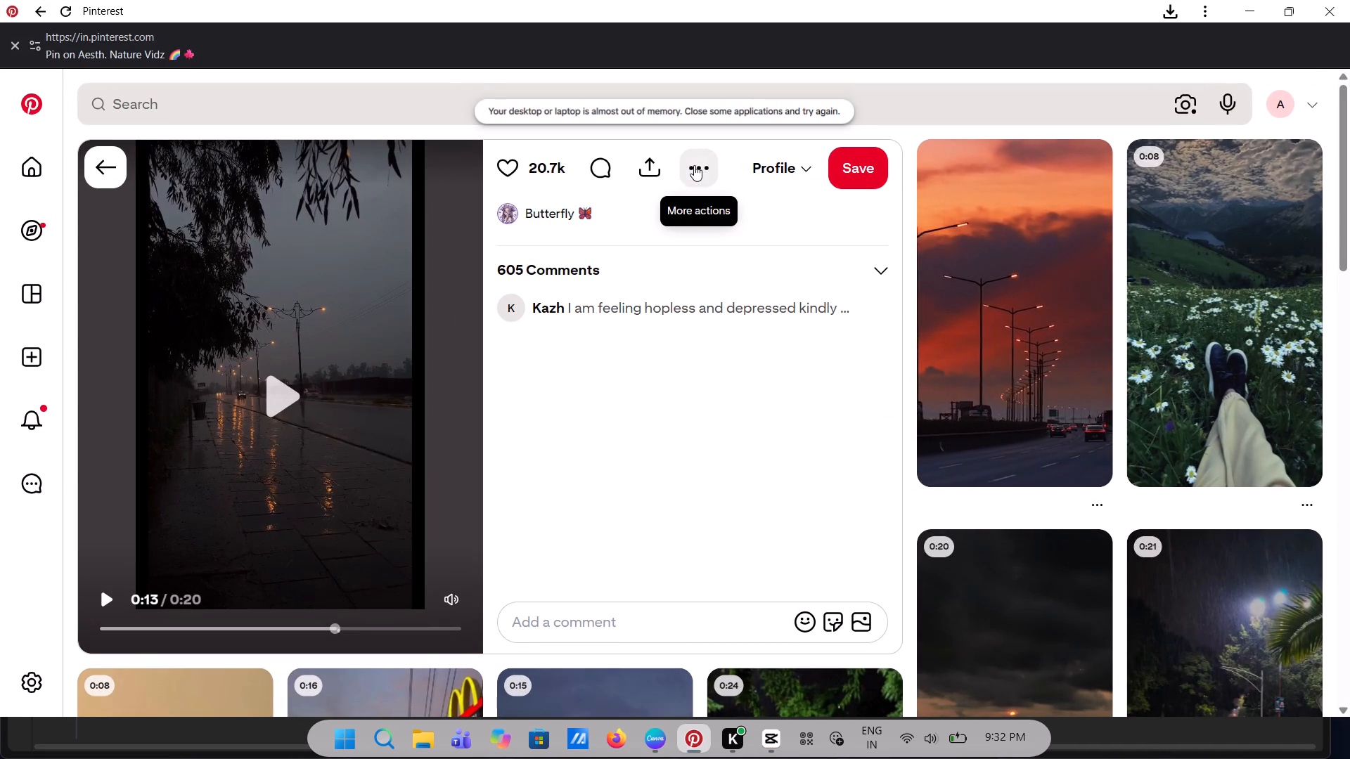
{"action": "left_click", "coordinate": [639, 167]}
{"action": "left_click", "coordinate": [639, 167]}
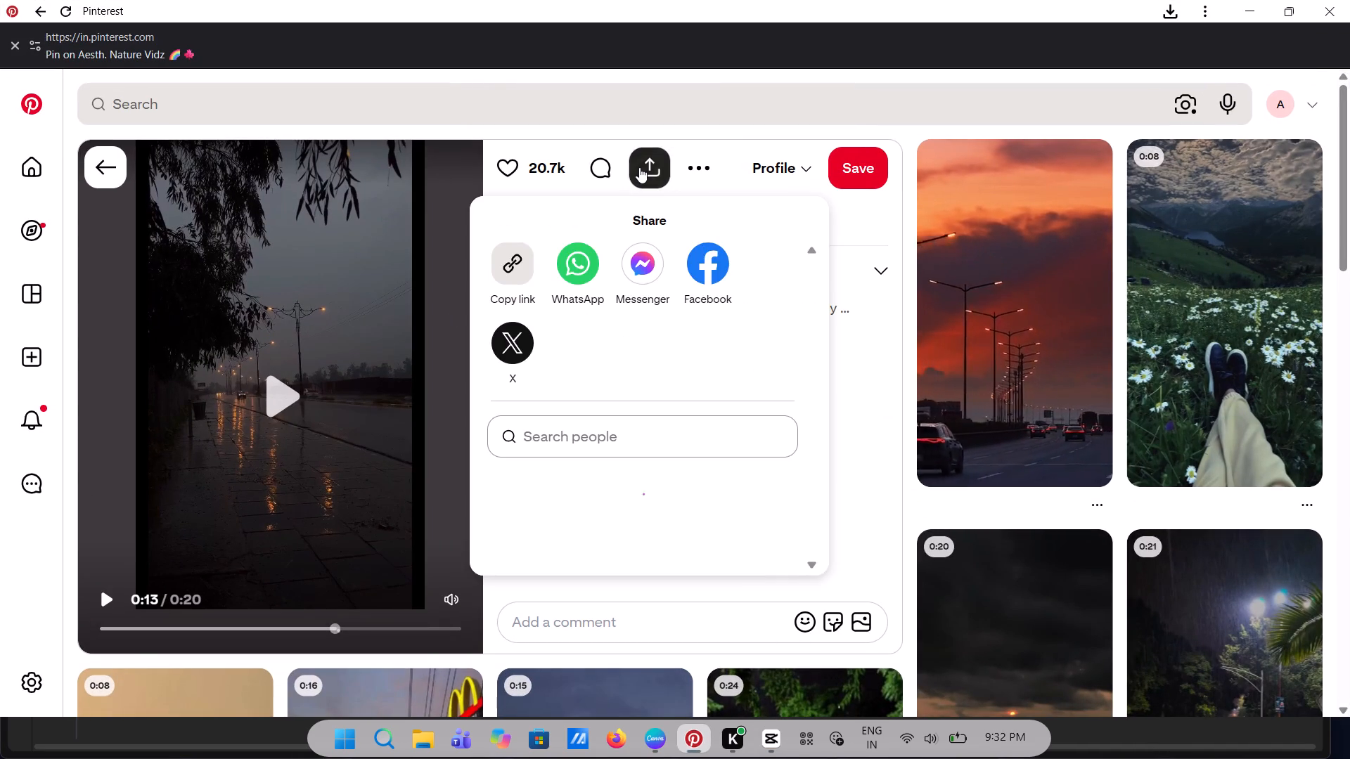
{"action": "left_click", "coordinate": [639, 167]}
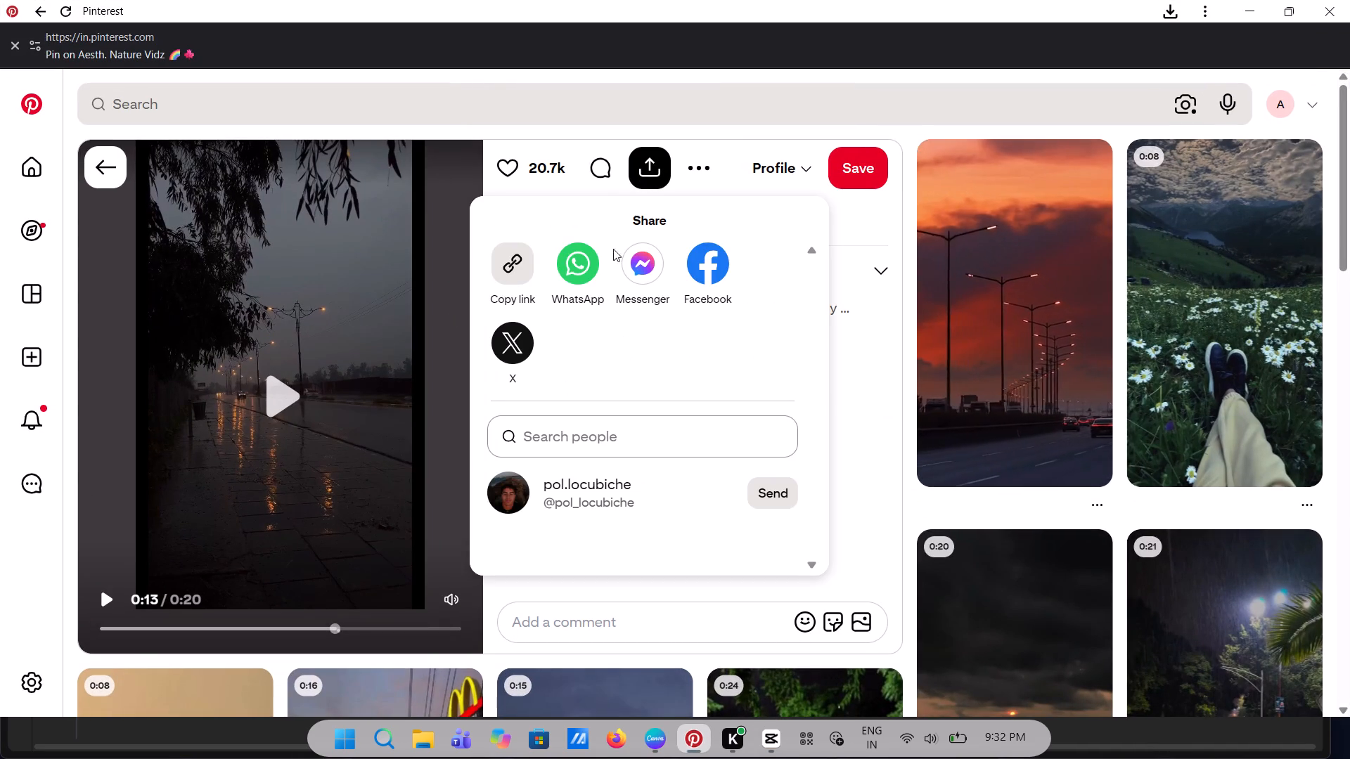
{"action": "left_click_drag", "start_coordinate": [489, 272], "coordinate": [513, 271]}
{"action": "left_click", "coordinate": [513, 271]}
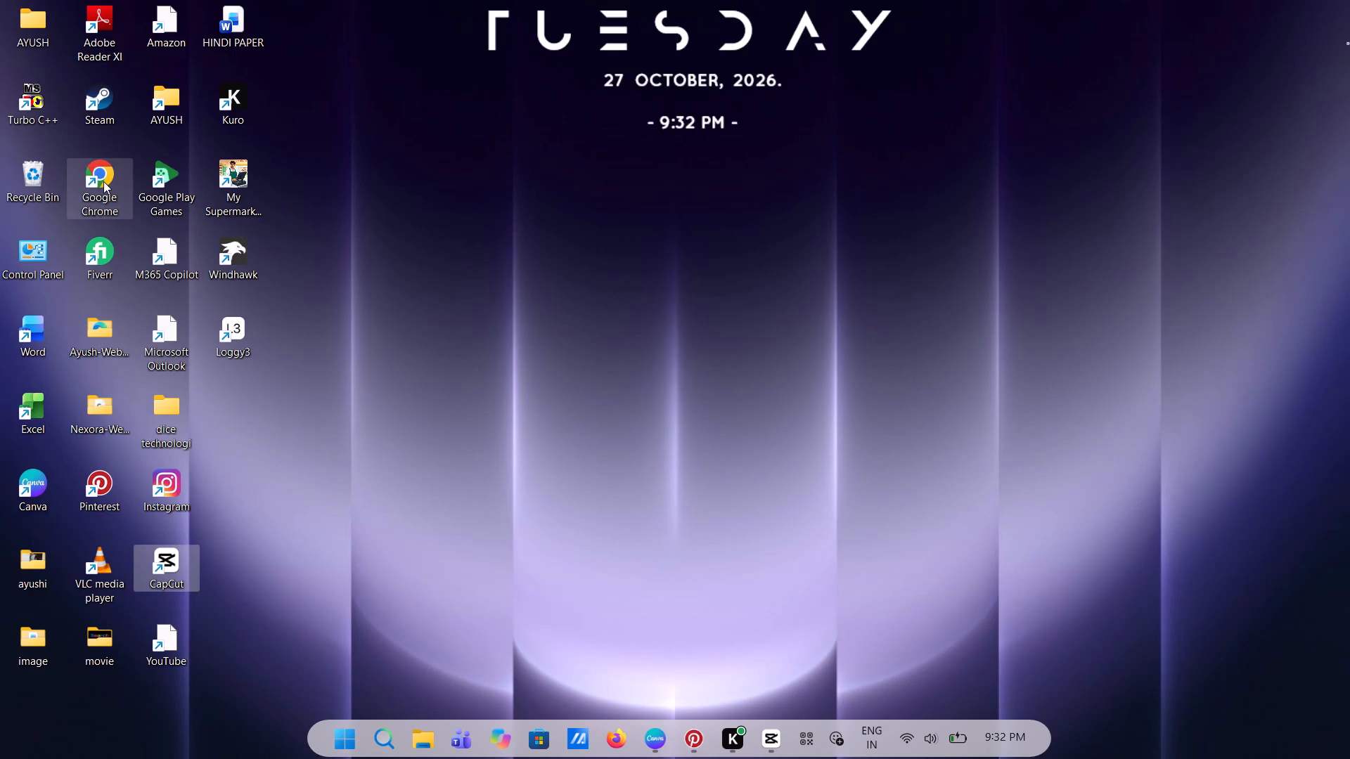
Launch Google Chrome from the desktop, search for "pinterest video download" and open the KlickPin downloader site.
{"action": "left_click", "coordinate": [103, 181]}
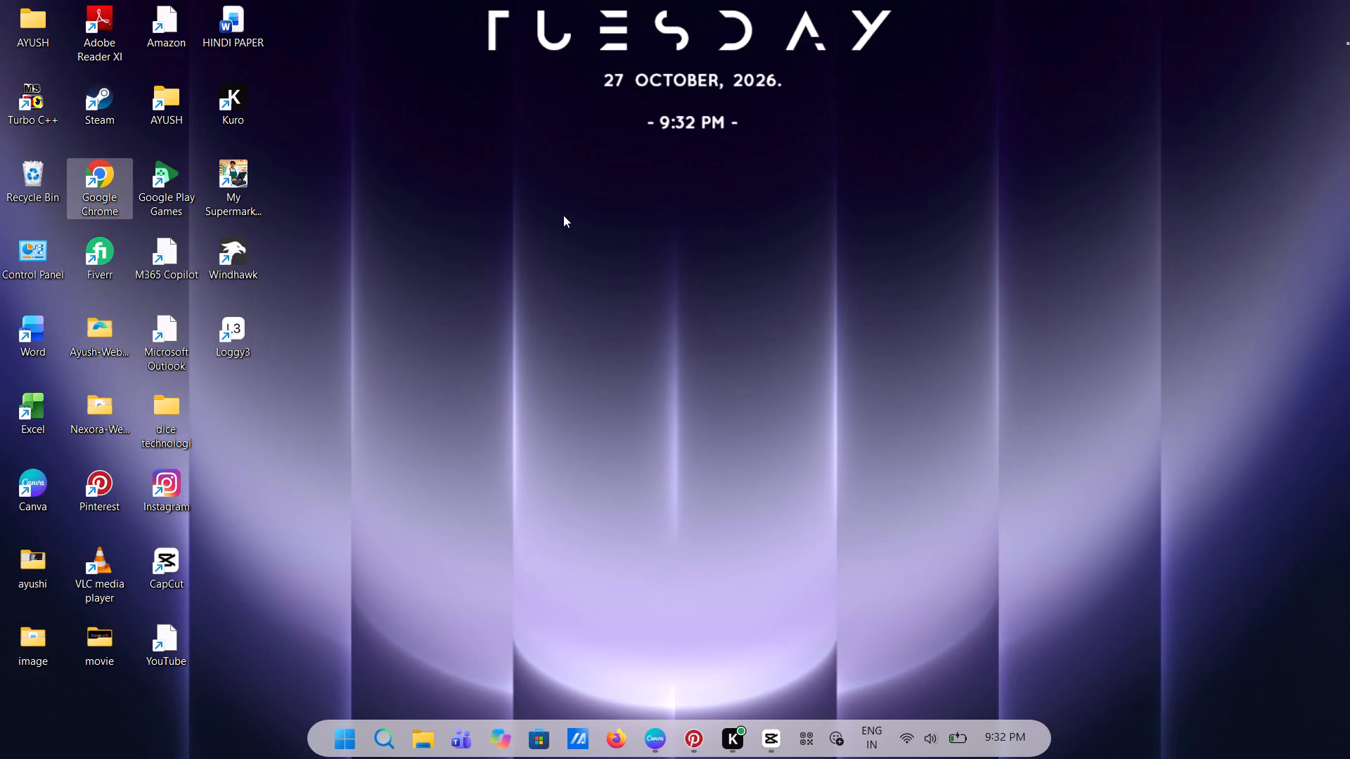
{"action": "double_click", "coordinate": [112, 190]}
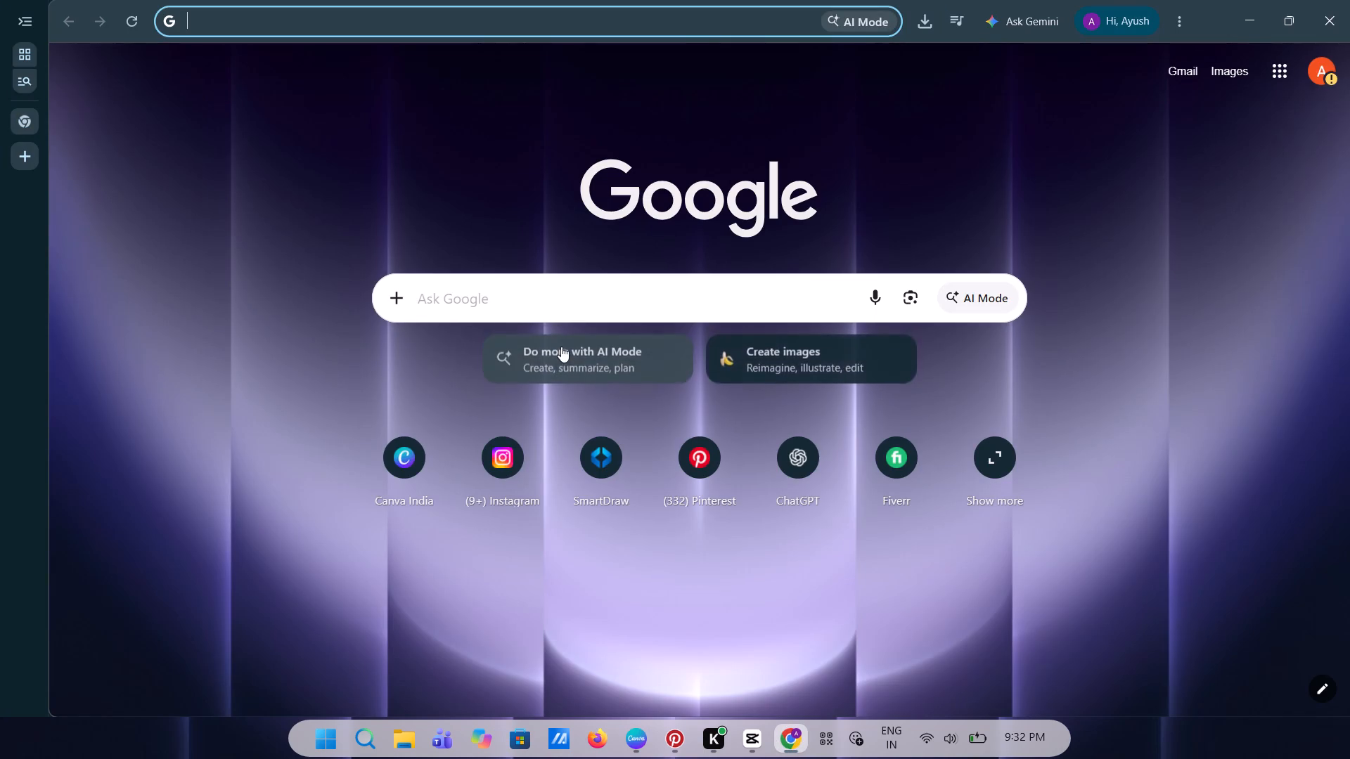
{"action": "left_click", "coordinate": [578, 307]}
{"action": "type", "text": "pinte"}
{"action": "left_click", "coordinate": [560, 419]}
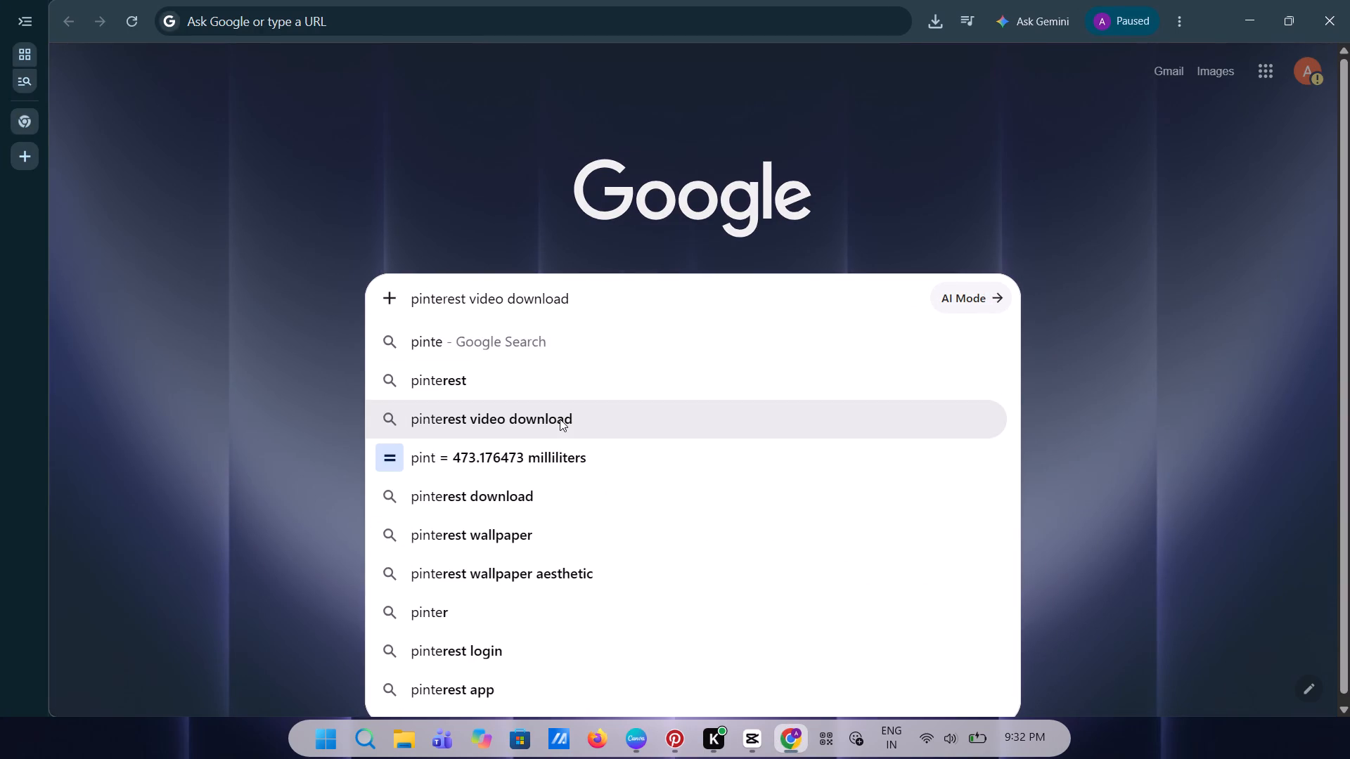
{"action": "left_click", "coordinate": [395, 232]}
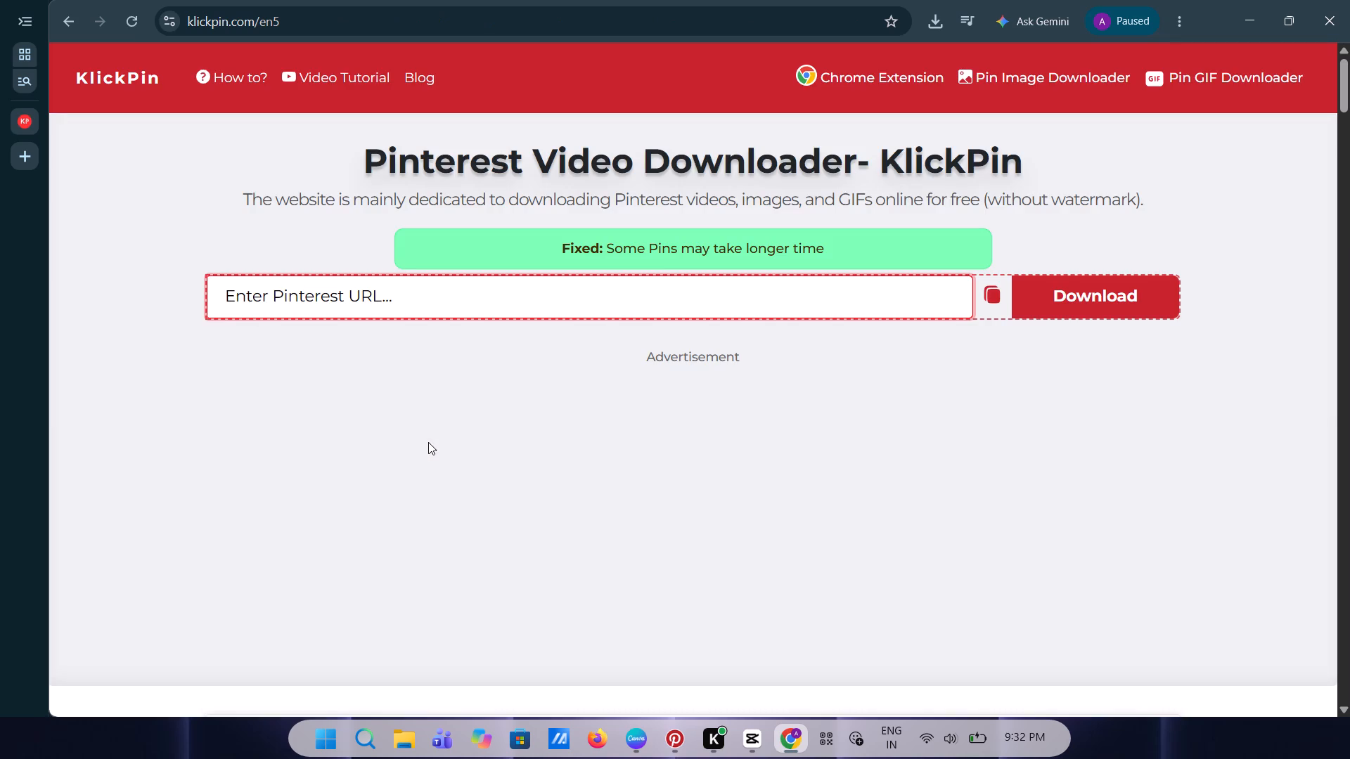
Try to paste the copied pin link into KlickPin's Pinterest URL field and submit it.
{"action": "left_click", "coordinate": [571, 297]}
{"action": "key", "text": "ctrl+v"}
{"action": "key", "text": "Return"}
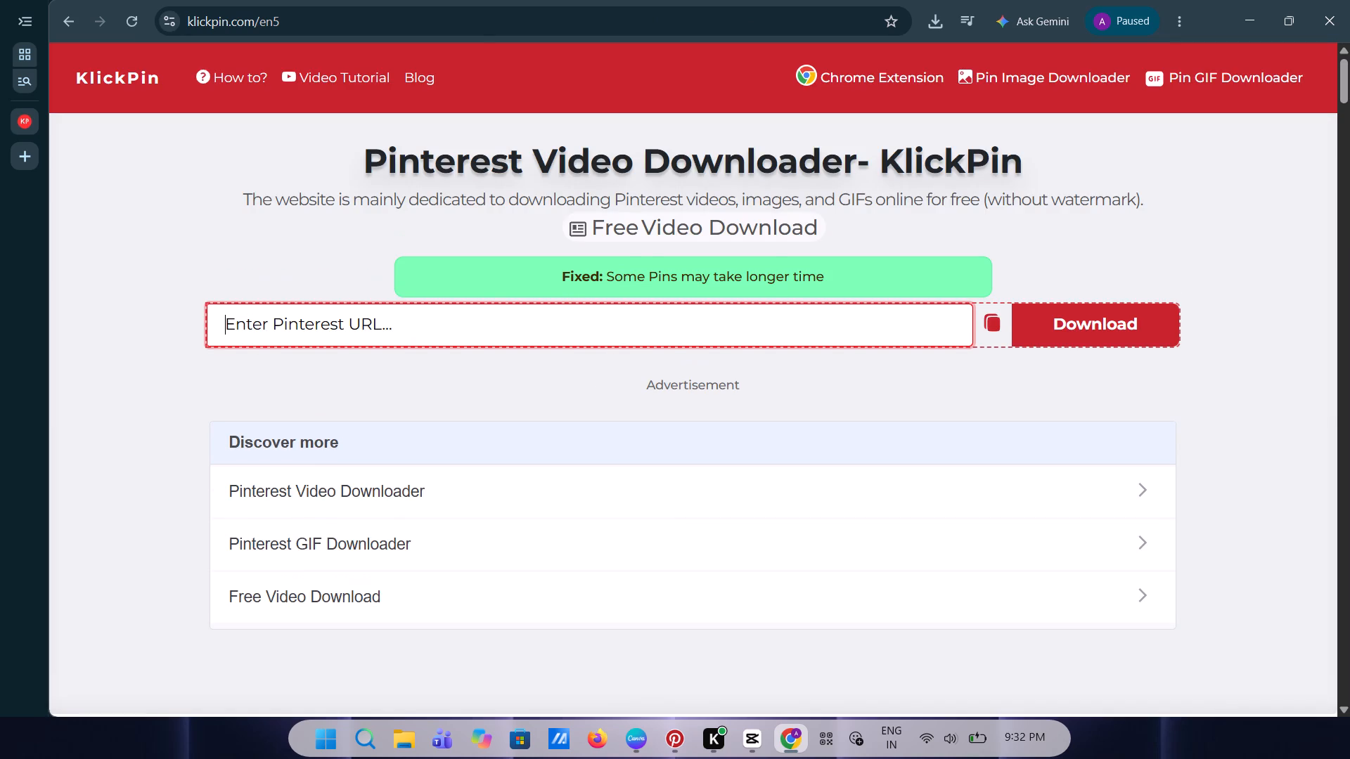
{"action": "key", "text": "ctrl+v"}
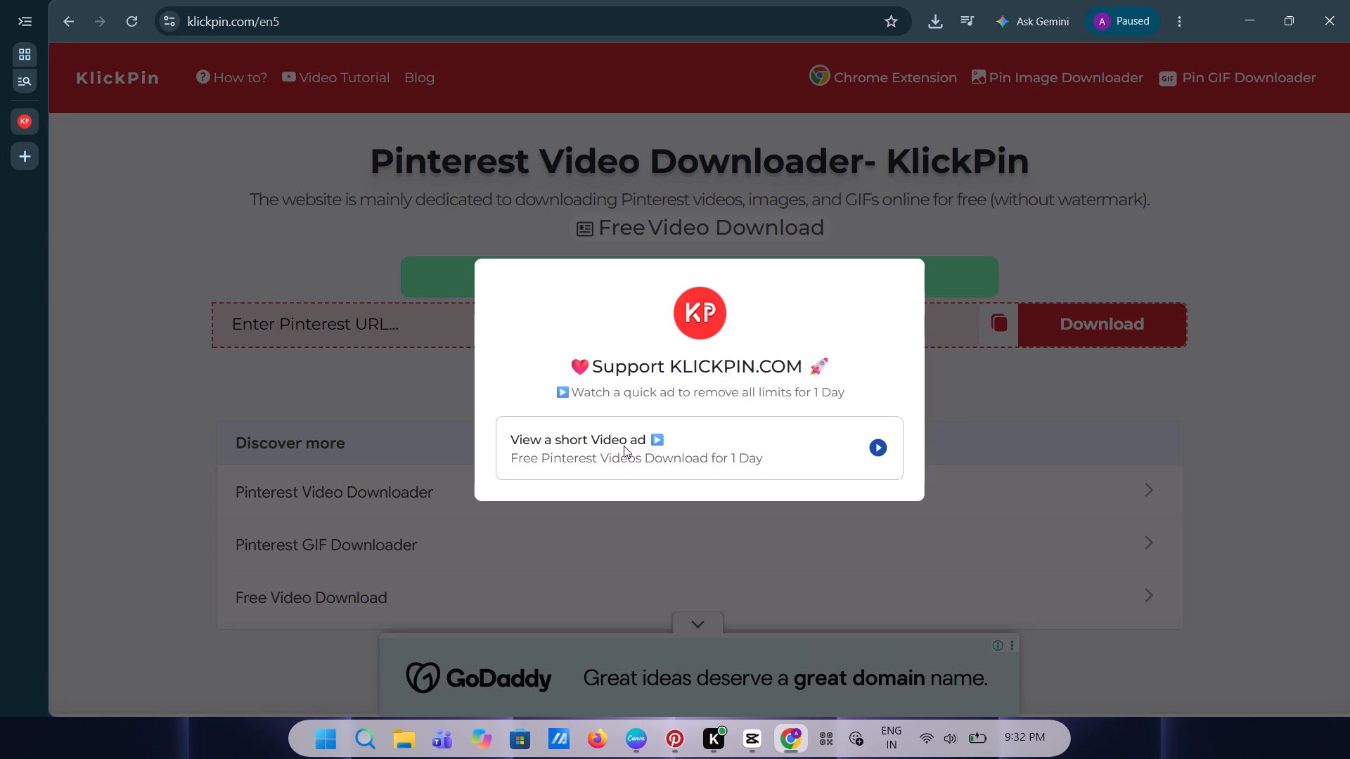
Choose to view a short video ad for free KlickPin downloads for 1 day, and close the ad.
{"action": "left_click", "coordinate": [319, 353]}
{"action": "left_click", "coordinate": [415, 396]}
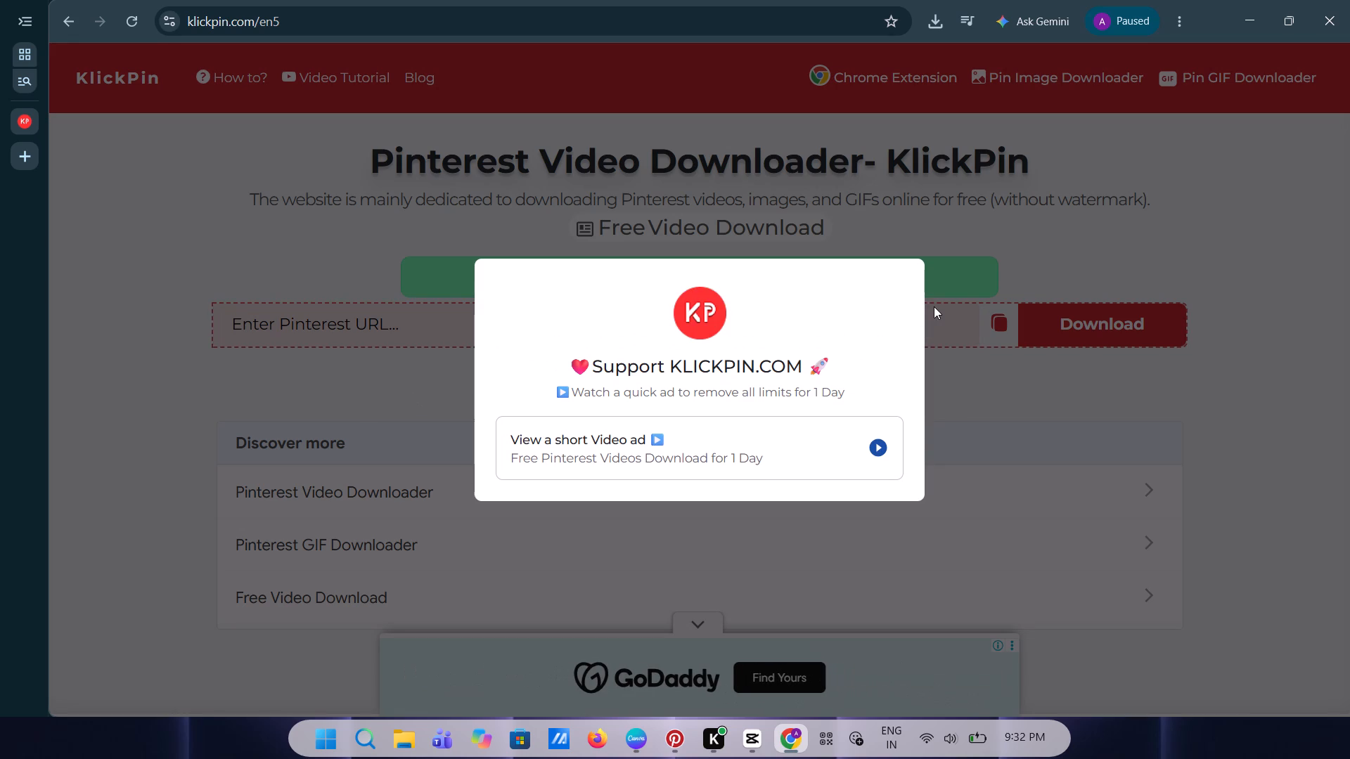
{"action": "left_click", "coordinate": [934, 306]}
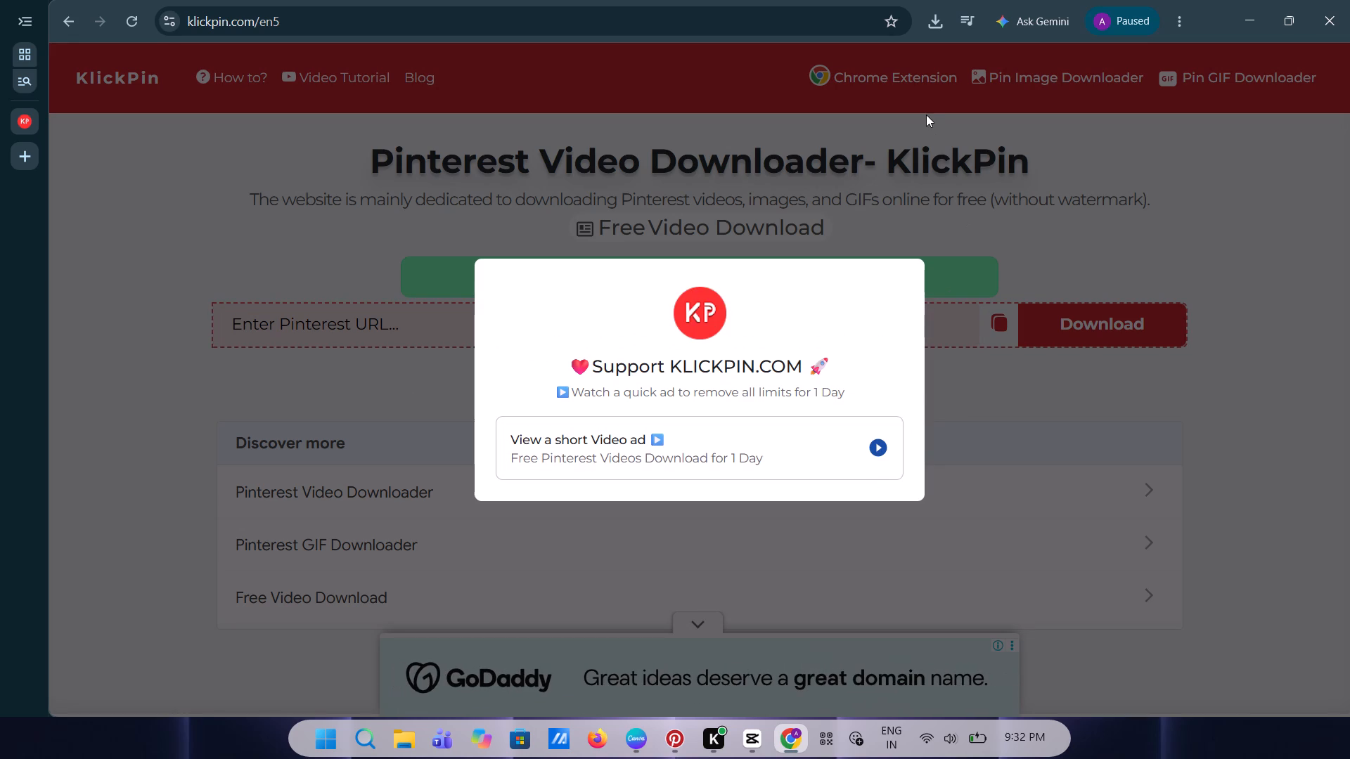
{"action": "left_click", "coordinate": [926, 115]}
{"action": "left_click", "coordinate": [1279, 219]}
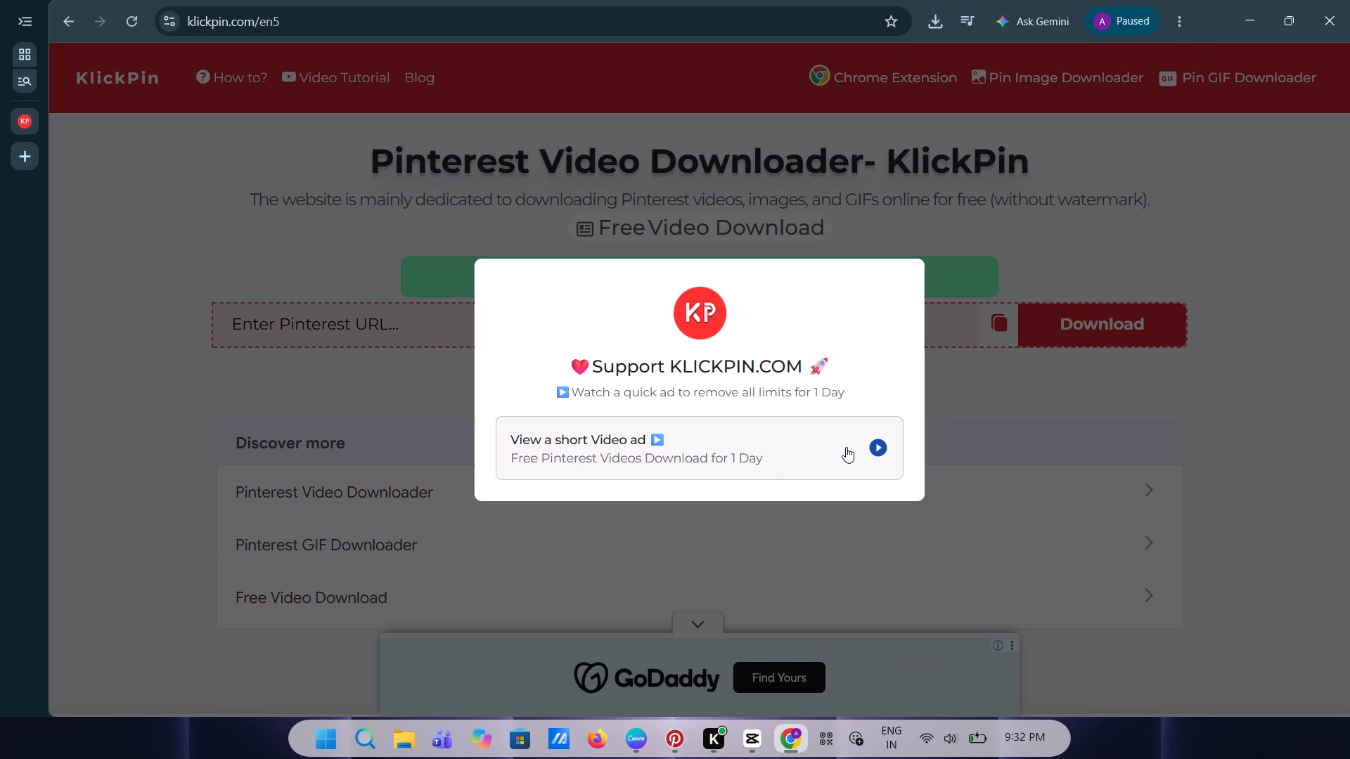
{"action": "left_click", "coordinate": [723, 437]}
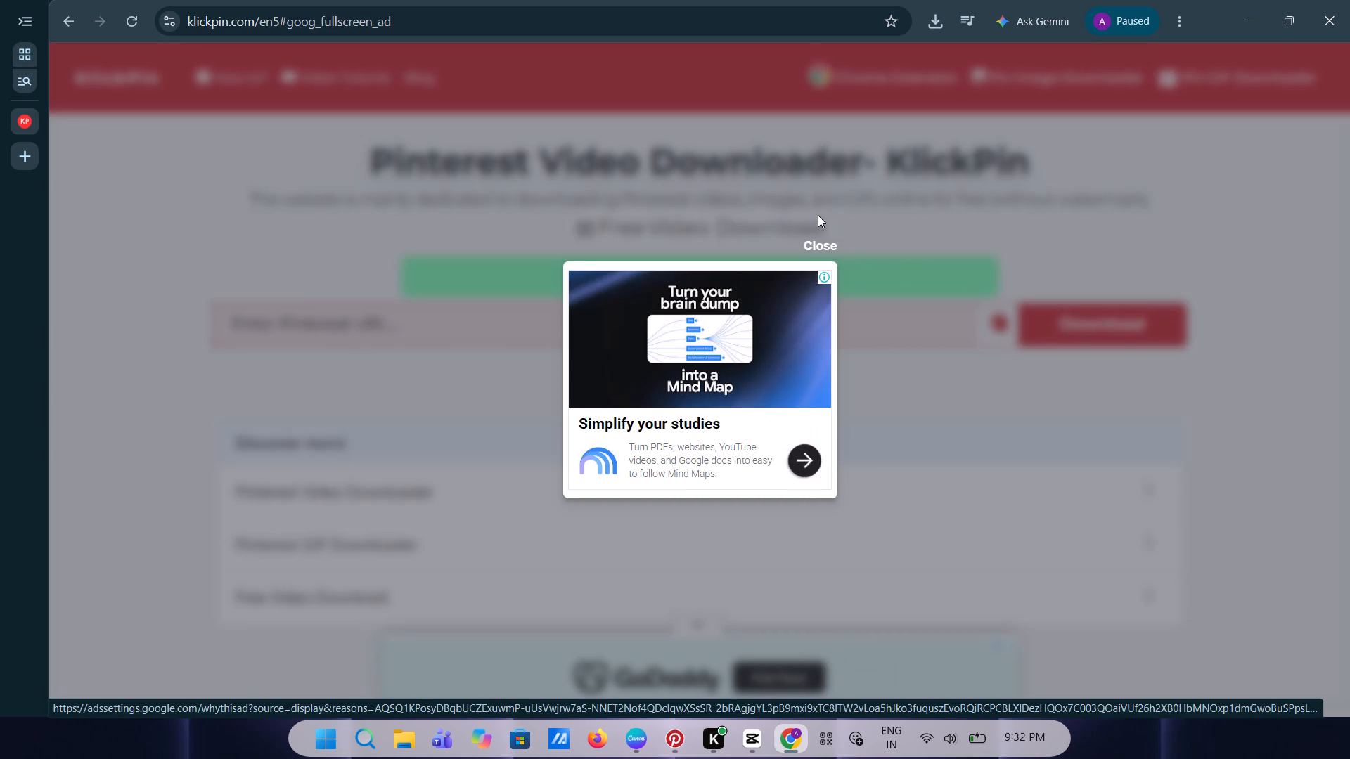
{"action": "left_click", "coordinate": [813, 239]}
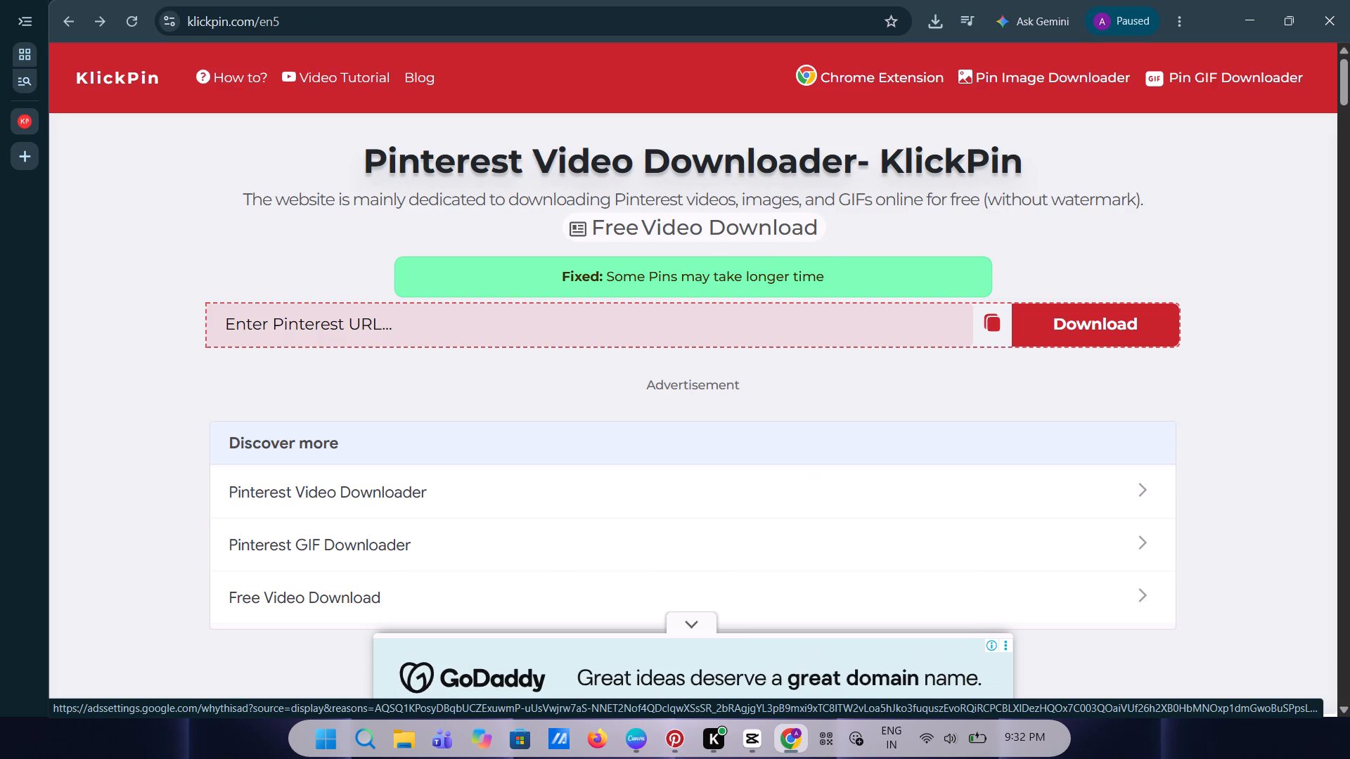
Try pasting the pin link into the URL field again and check the clipboard history for it.
{"action": "left_click", "coordinate": [441, 318]}
{"action": "key", "text": "ctrl+v"}
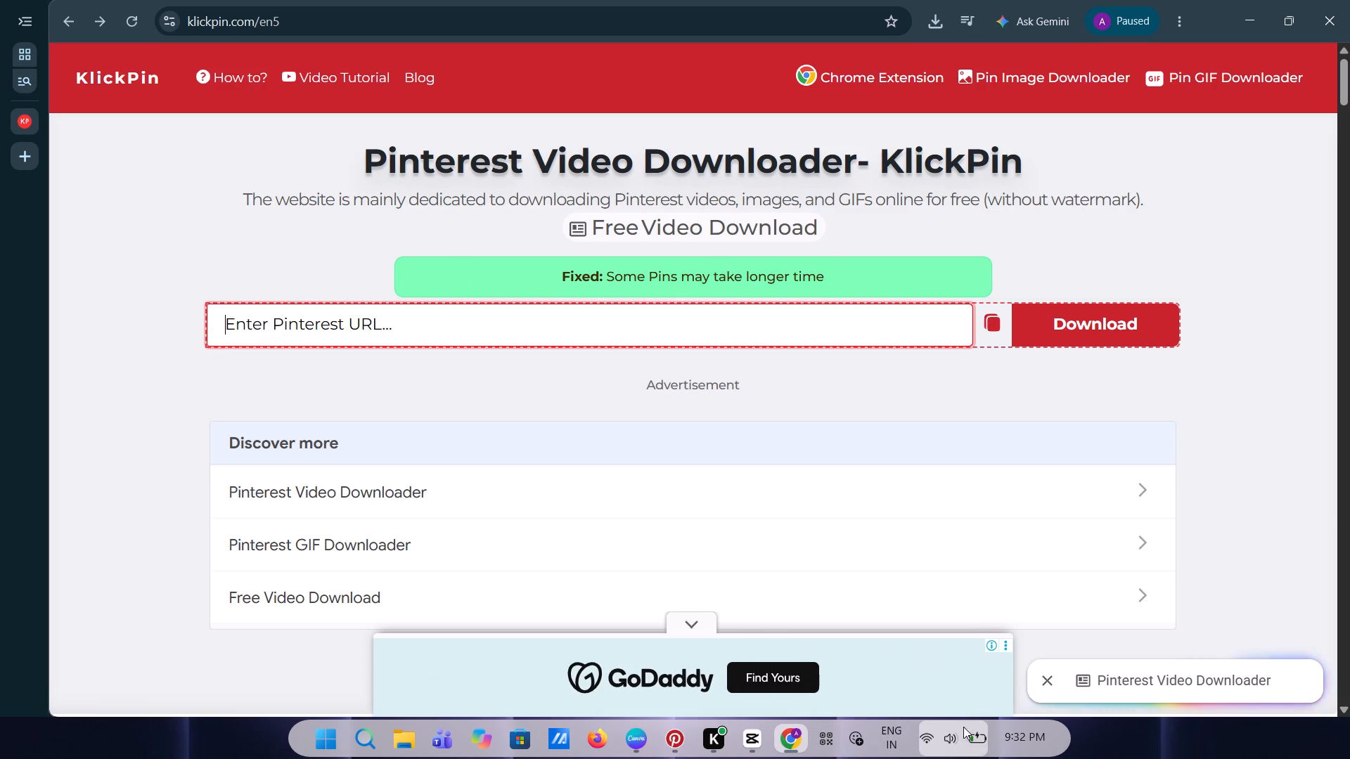
{"action": "left_click", "coordinate": [835, 741]}
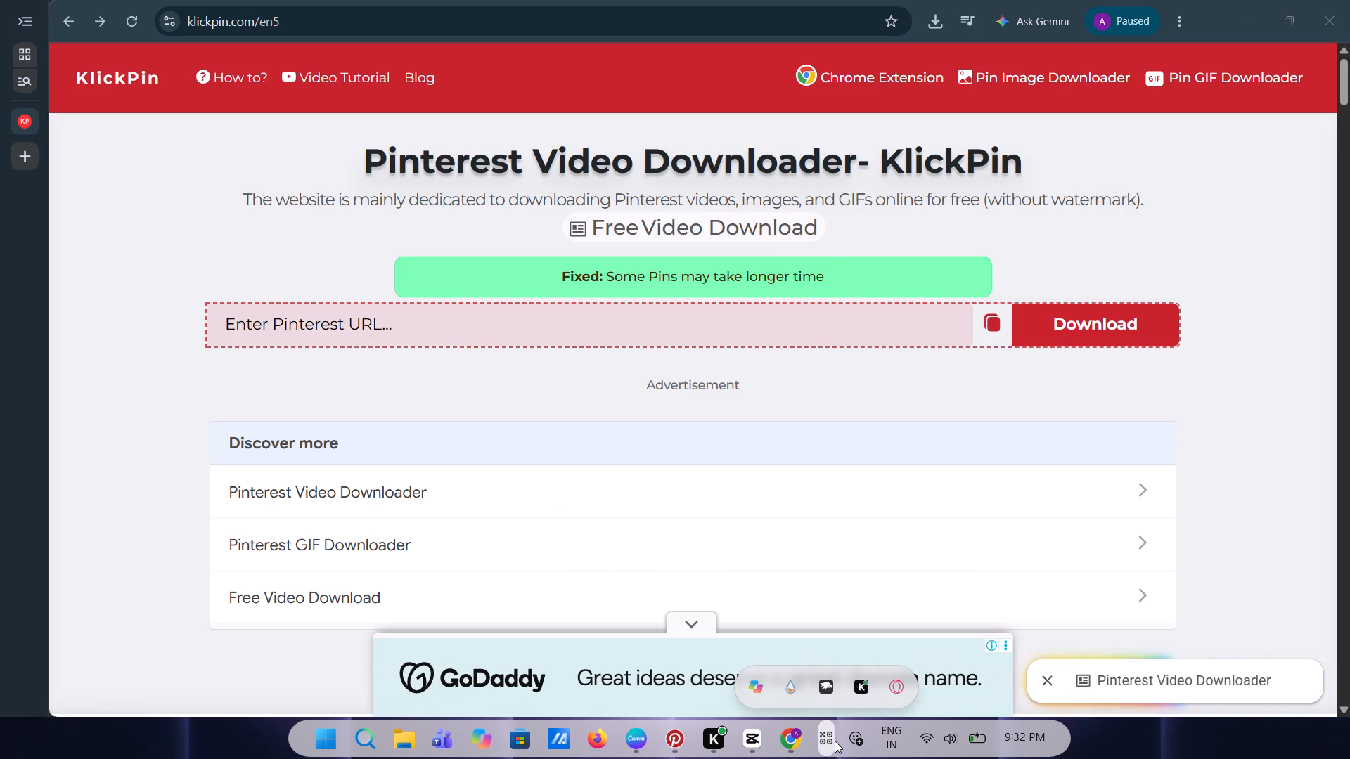
{"action": "left_click", "coordinate": [855, 733]}
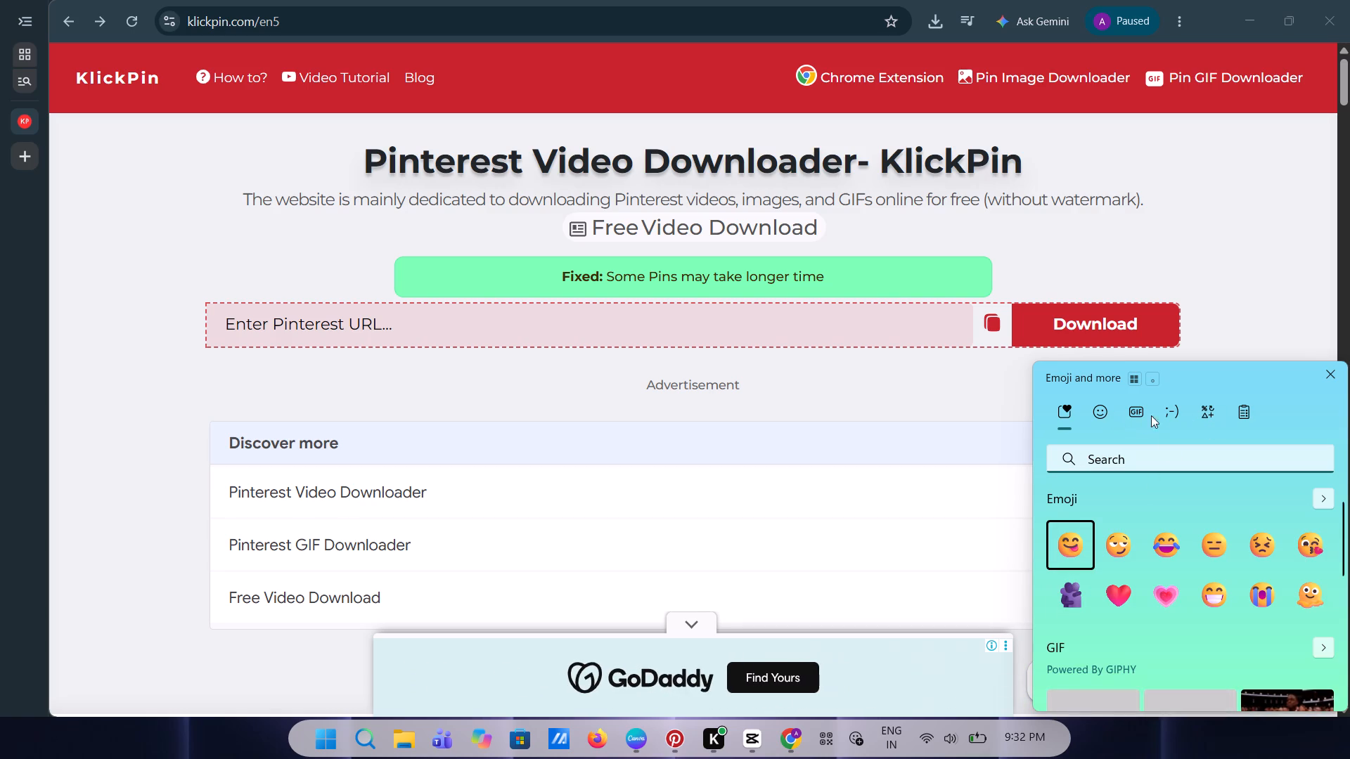
{"action": "left_click", "coordinate": [1248, 424]}
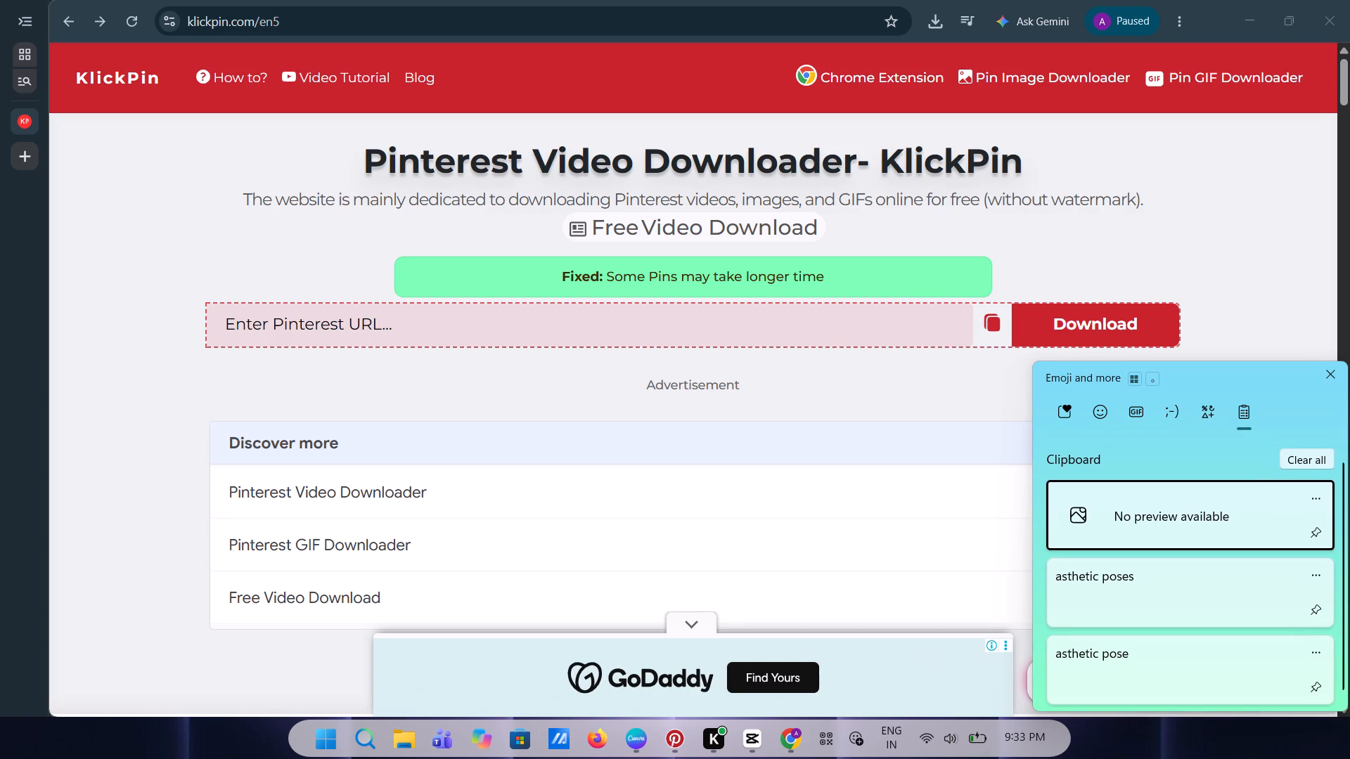
Return to Pinterest and copy the rainy street video pin's link again.
{"action": "left_click", "coordinate": [682, 747]}
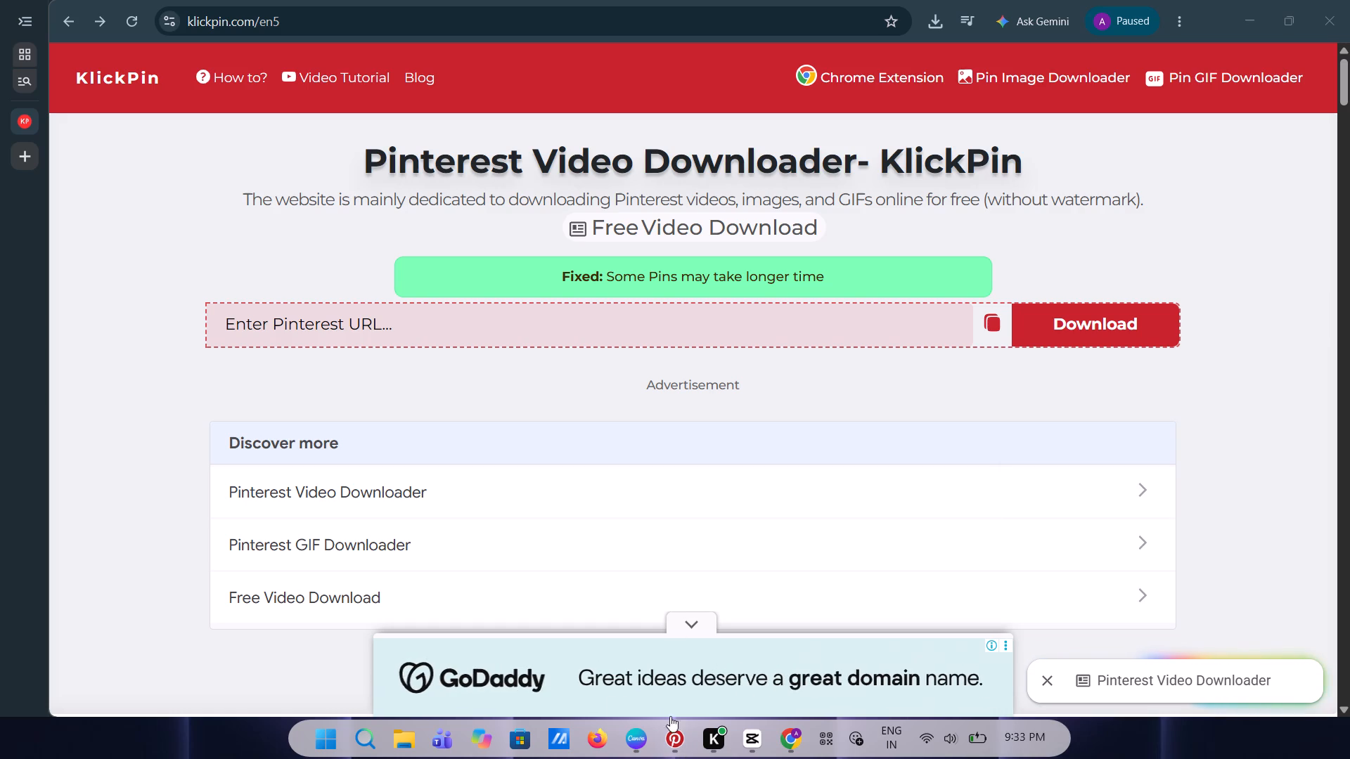
{"action": "left_click", "coordinate": [671, 747]}
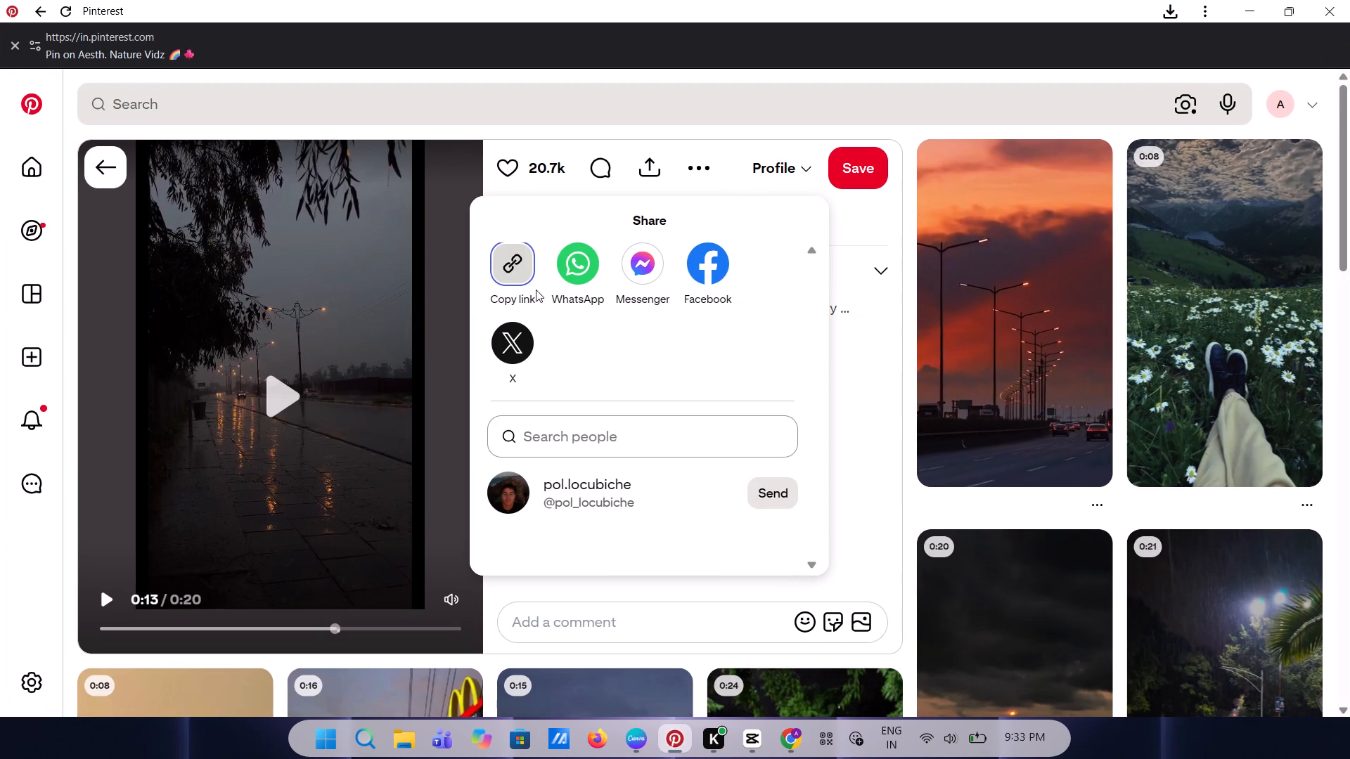
{"action": "left_click", "coordinate": [521, 292]}
{"action": "left_click", "coordinate": [517, 278]}
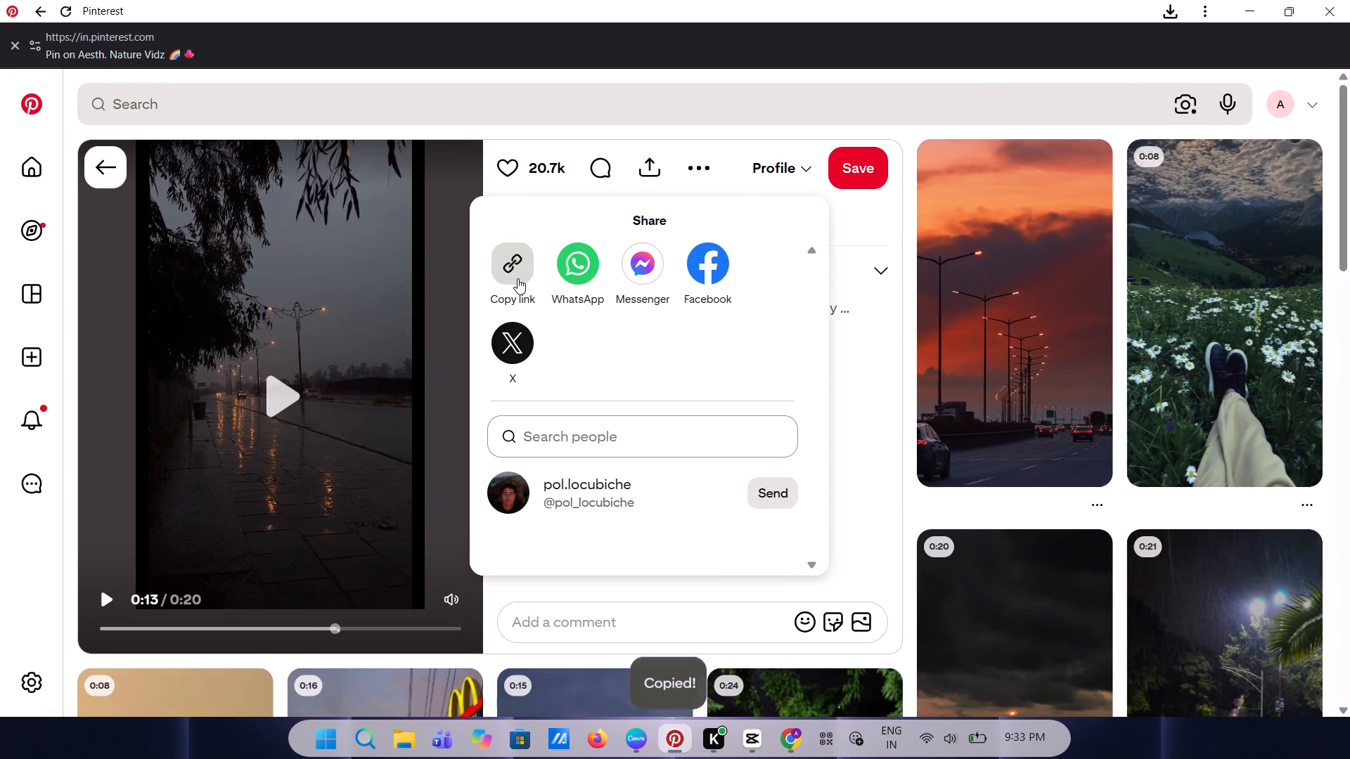
Switch back to KlickPin in Chrome and close the full-page ad.
{"action": "left_click", "coordinate": [791, 747]}
{"action": "left_click", "coordinate": [857, 744]}
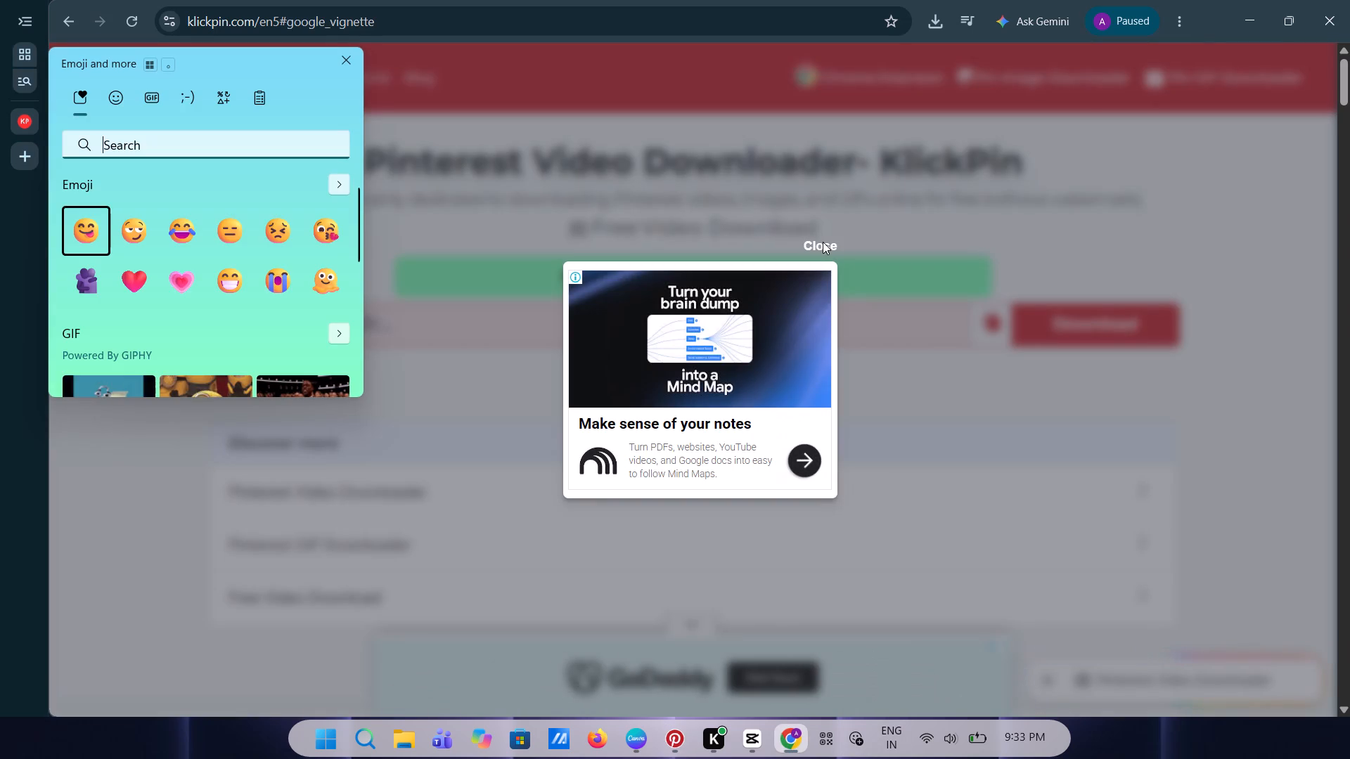
{"action": "left_click", "coordinate": [823, 242]}
{"action": "left_click", "coordinate": [819, 242]}
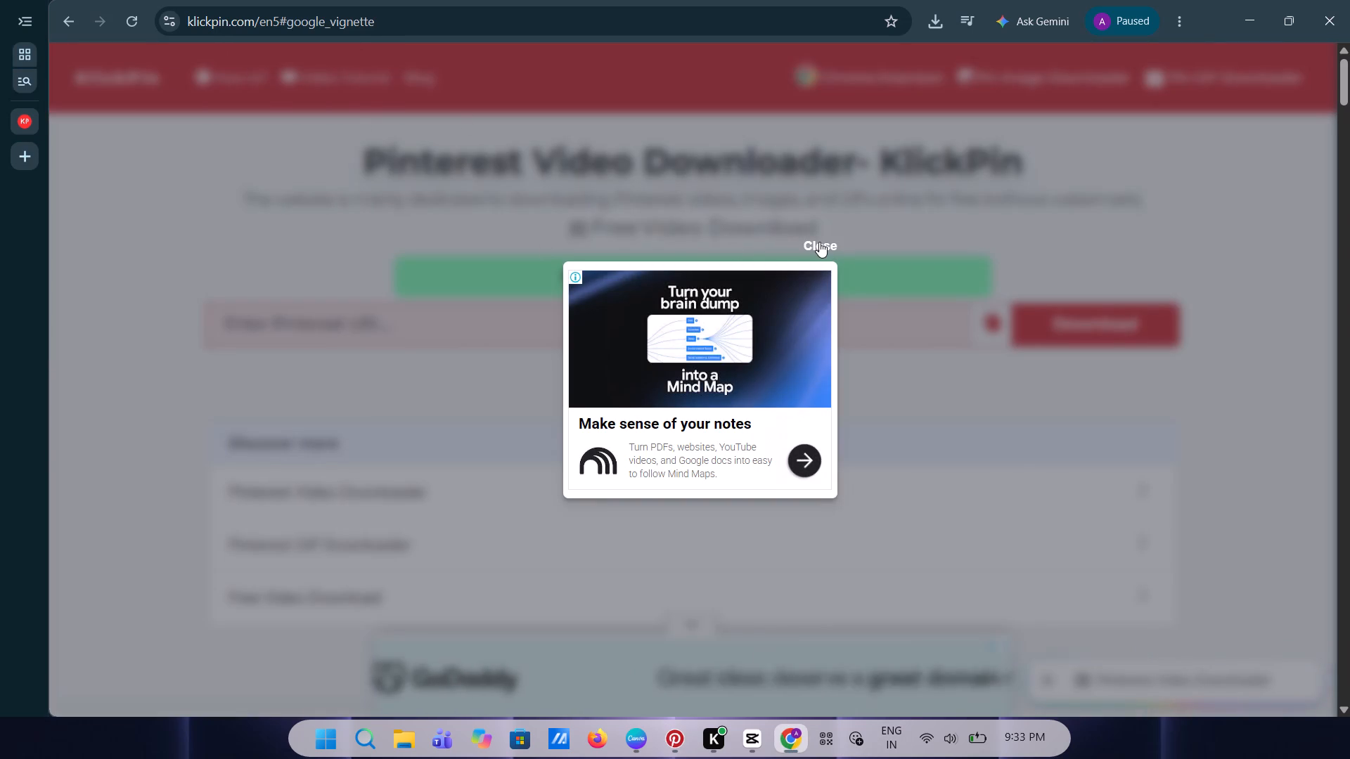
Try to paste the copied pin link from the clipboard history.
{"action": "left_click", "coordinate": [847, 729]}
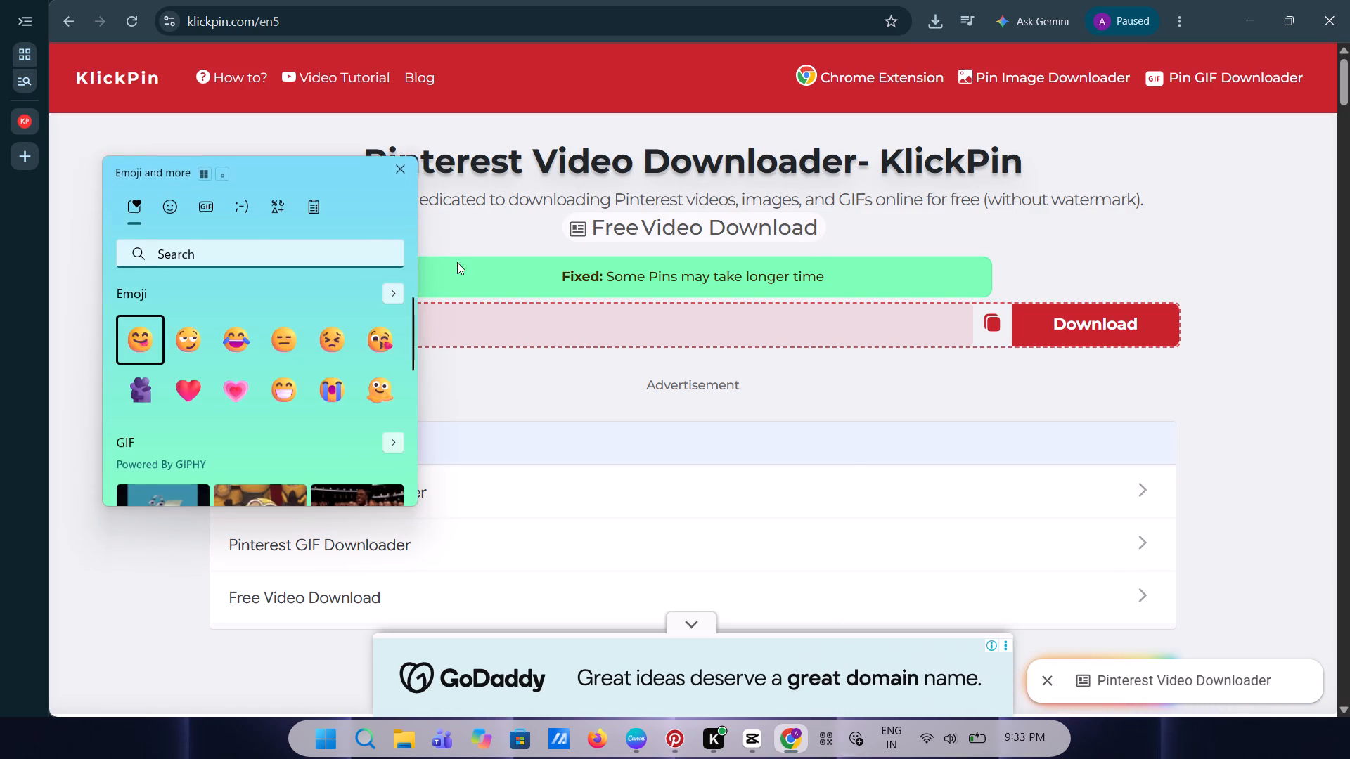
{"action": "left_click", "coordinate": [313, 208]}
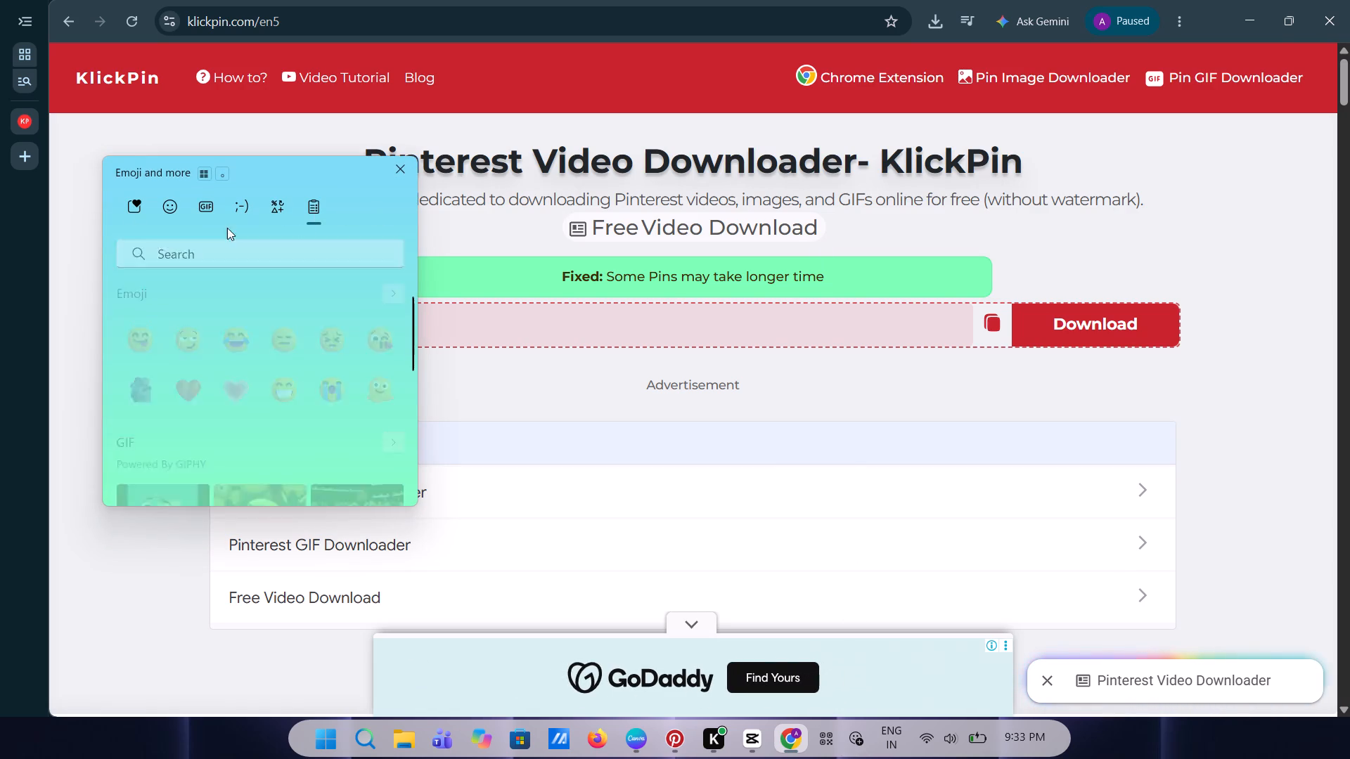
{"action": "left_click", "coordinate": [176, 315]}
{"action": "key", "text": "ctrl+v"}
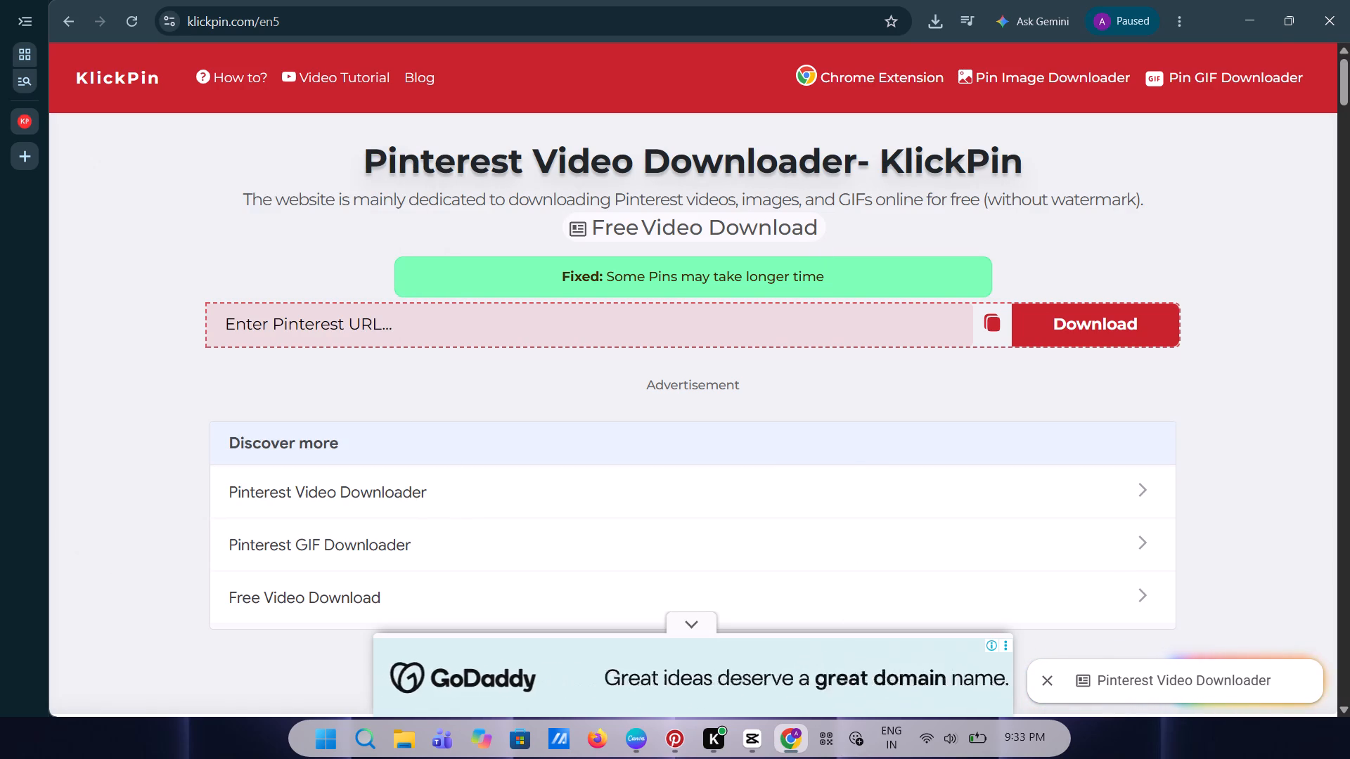
{"action": "left_click", "coordinate": [416, 328]}
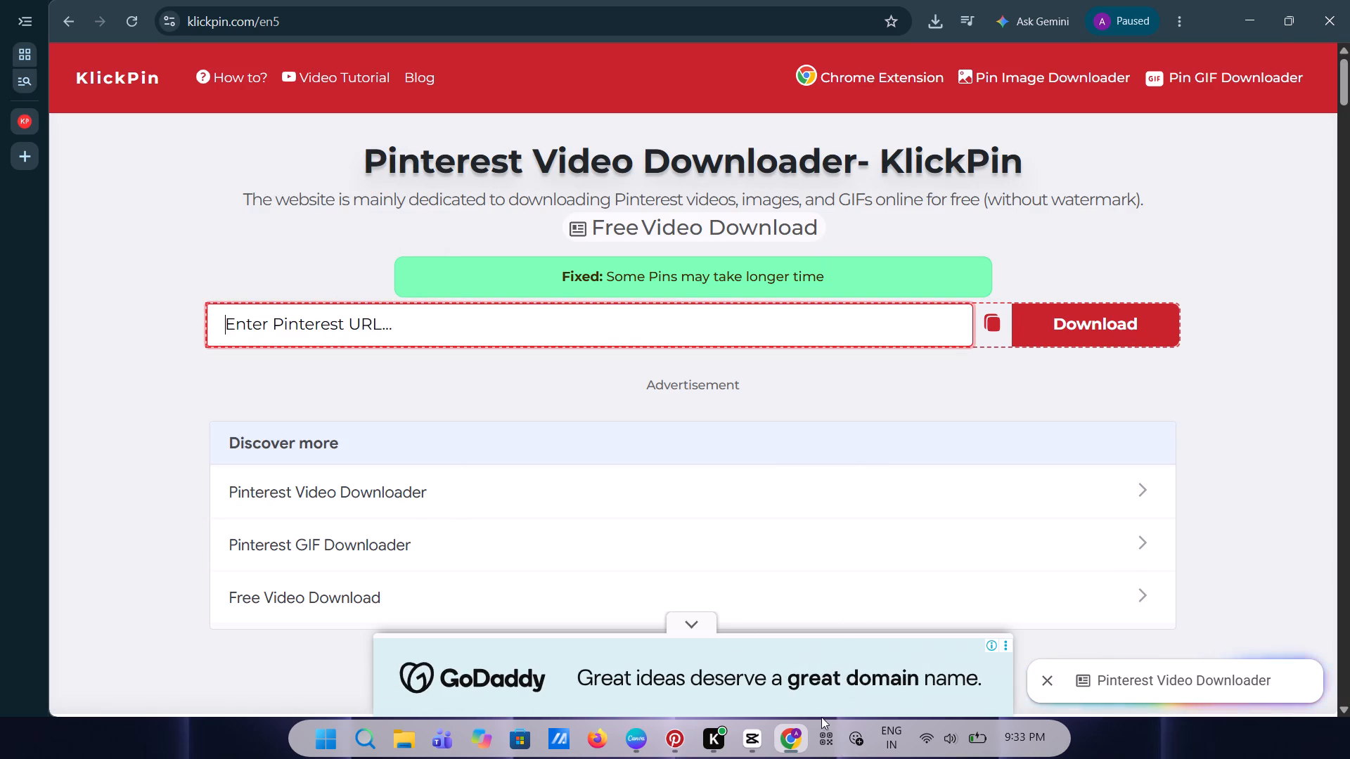
{"action": "left_click", "coordinate": [863, 748]}
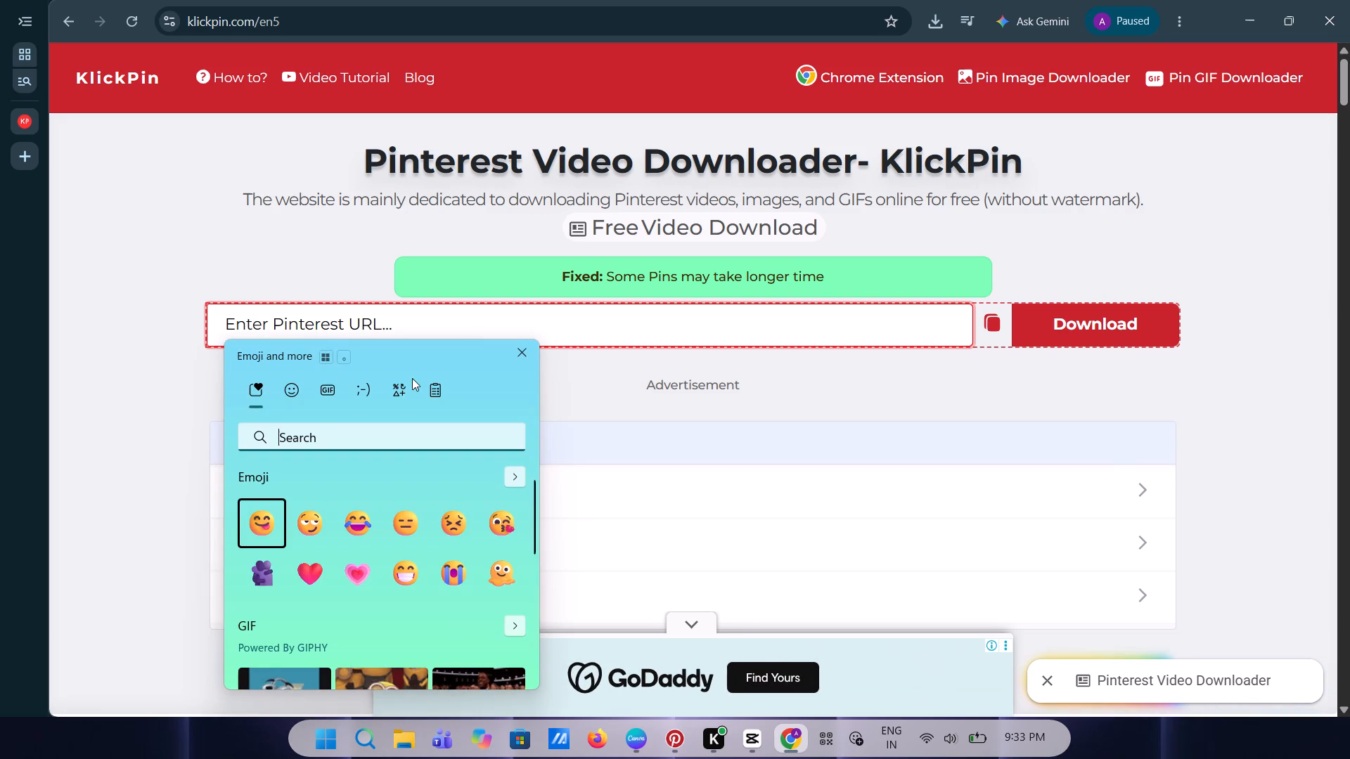
{"action": "left_click", "coordinate": [432, 379]}
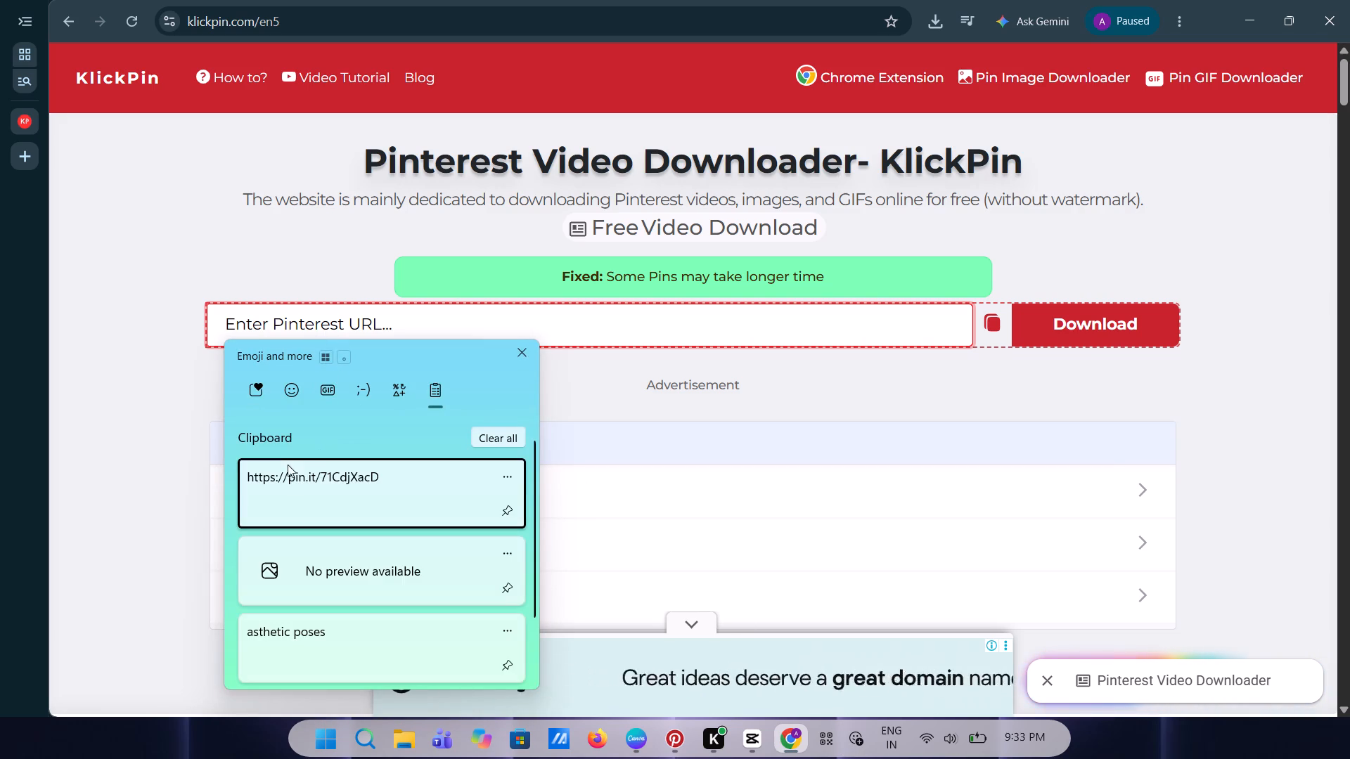
{"action": "left_click", "coordinate": [289, 477]}
{"action": "key", "text": "ctrl+v"}
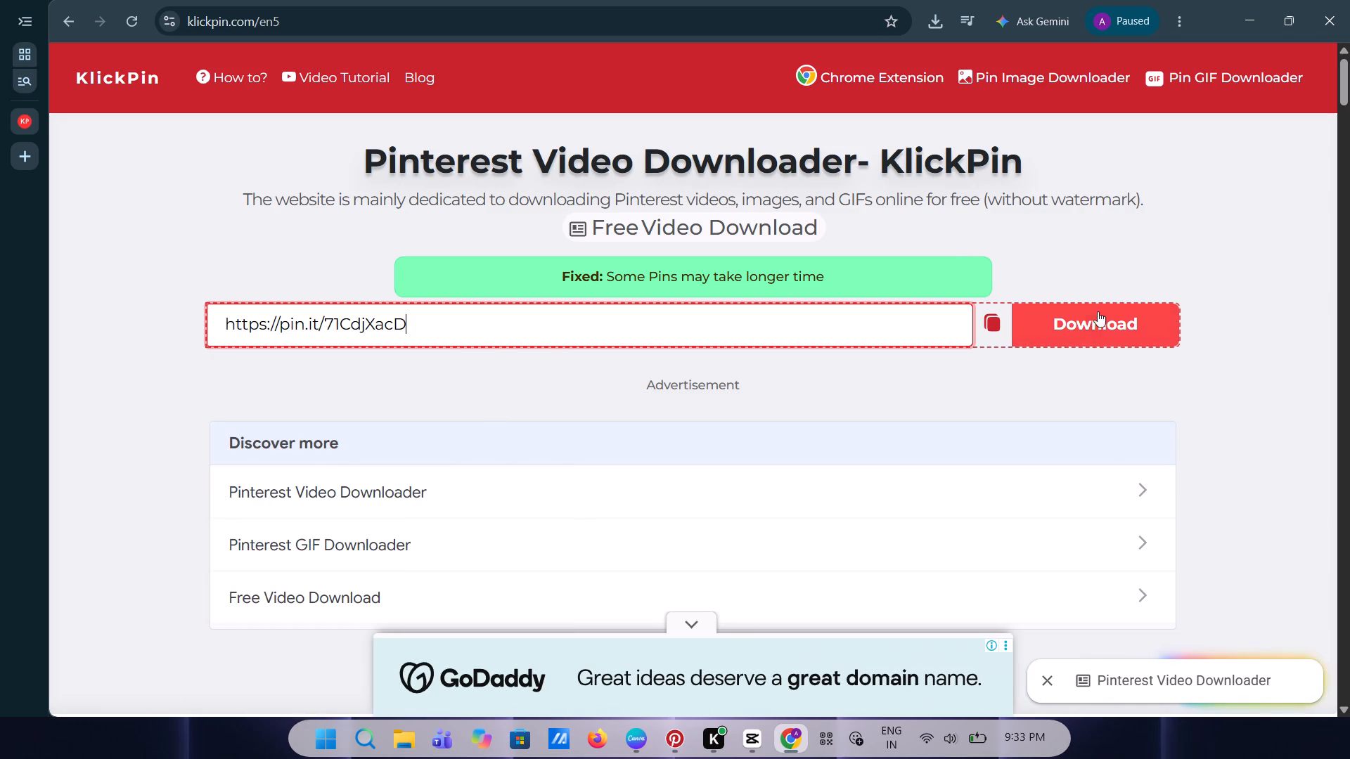
{"action": "left_click", "coordinate": [1087, 319]}
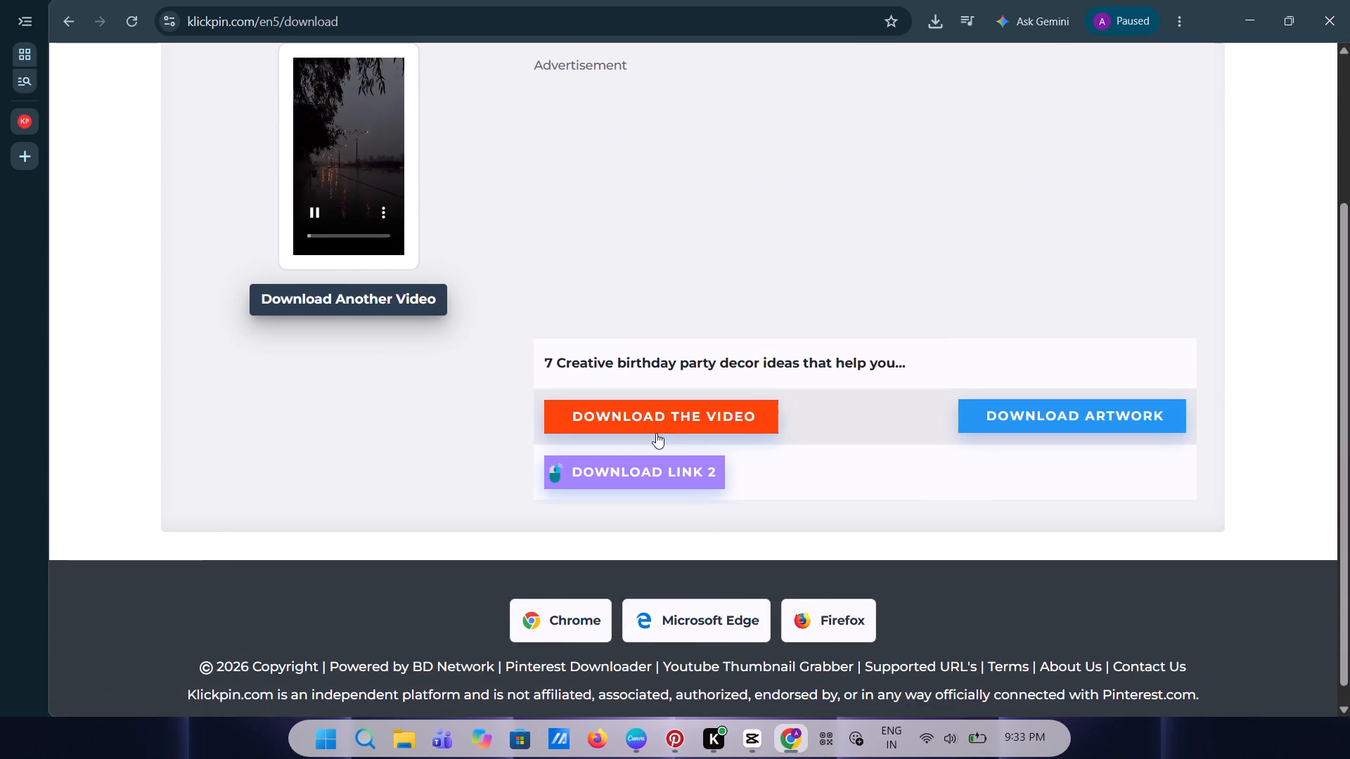
Download the rainy street video from KlickPin and open the recent download history.
{"action": "left_click", "coordinate": [679, 413]}
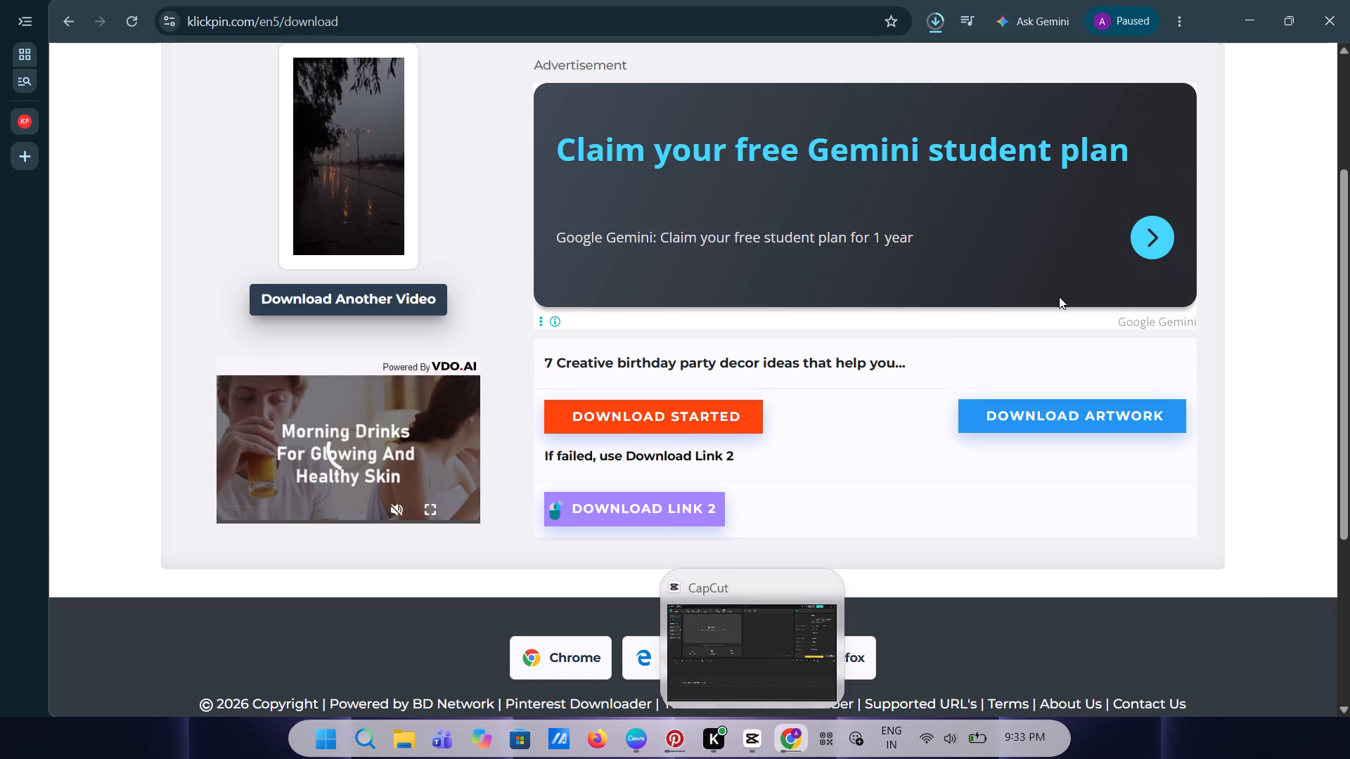
{"action": "left_click", "coordinate": [947, 27]}
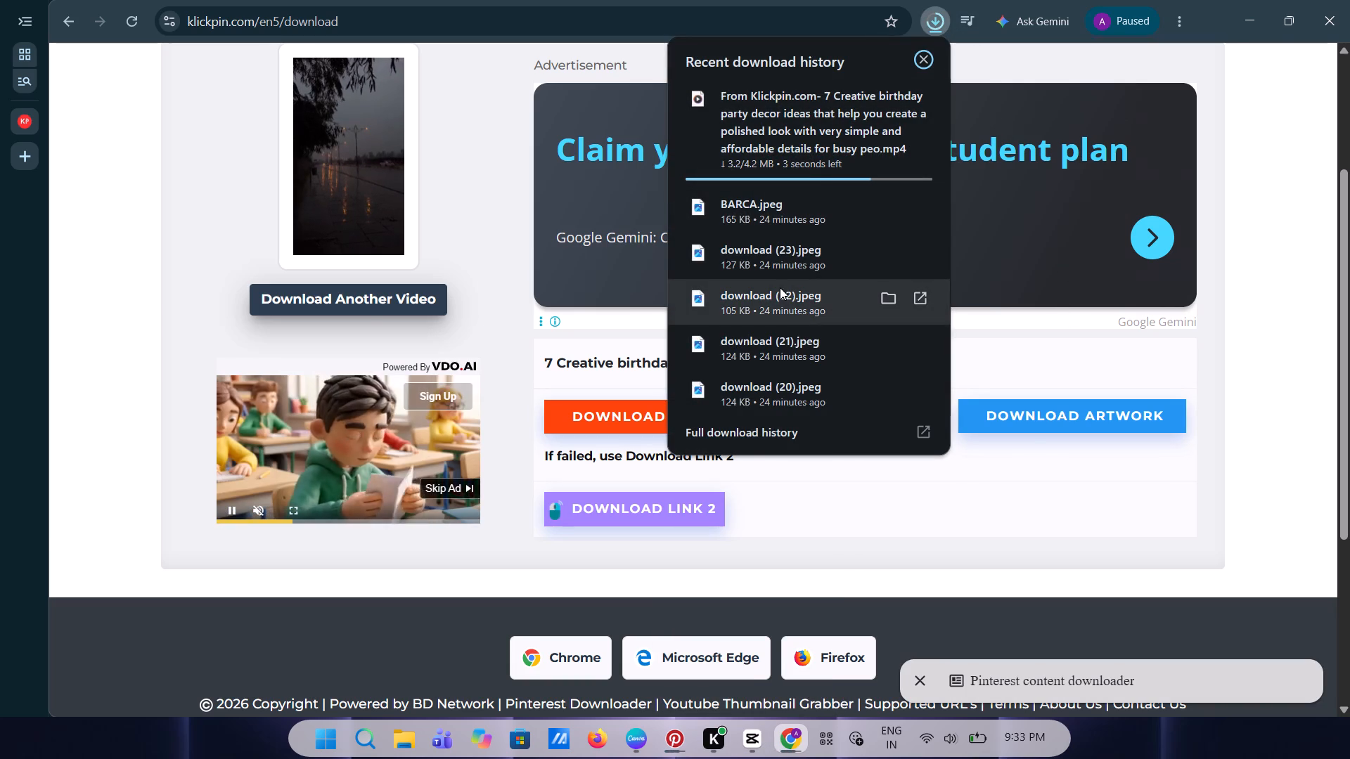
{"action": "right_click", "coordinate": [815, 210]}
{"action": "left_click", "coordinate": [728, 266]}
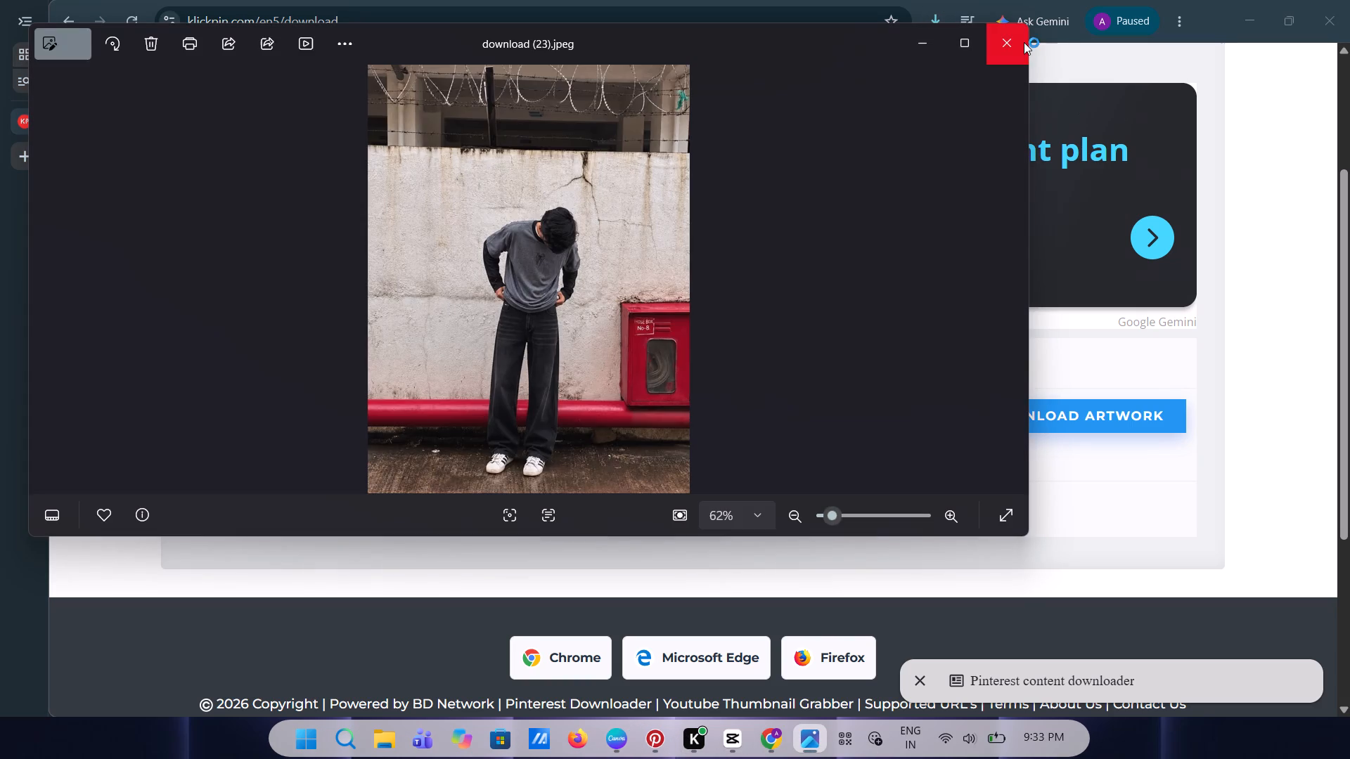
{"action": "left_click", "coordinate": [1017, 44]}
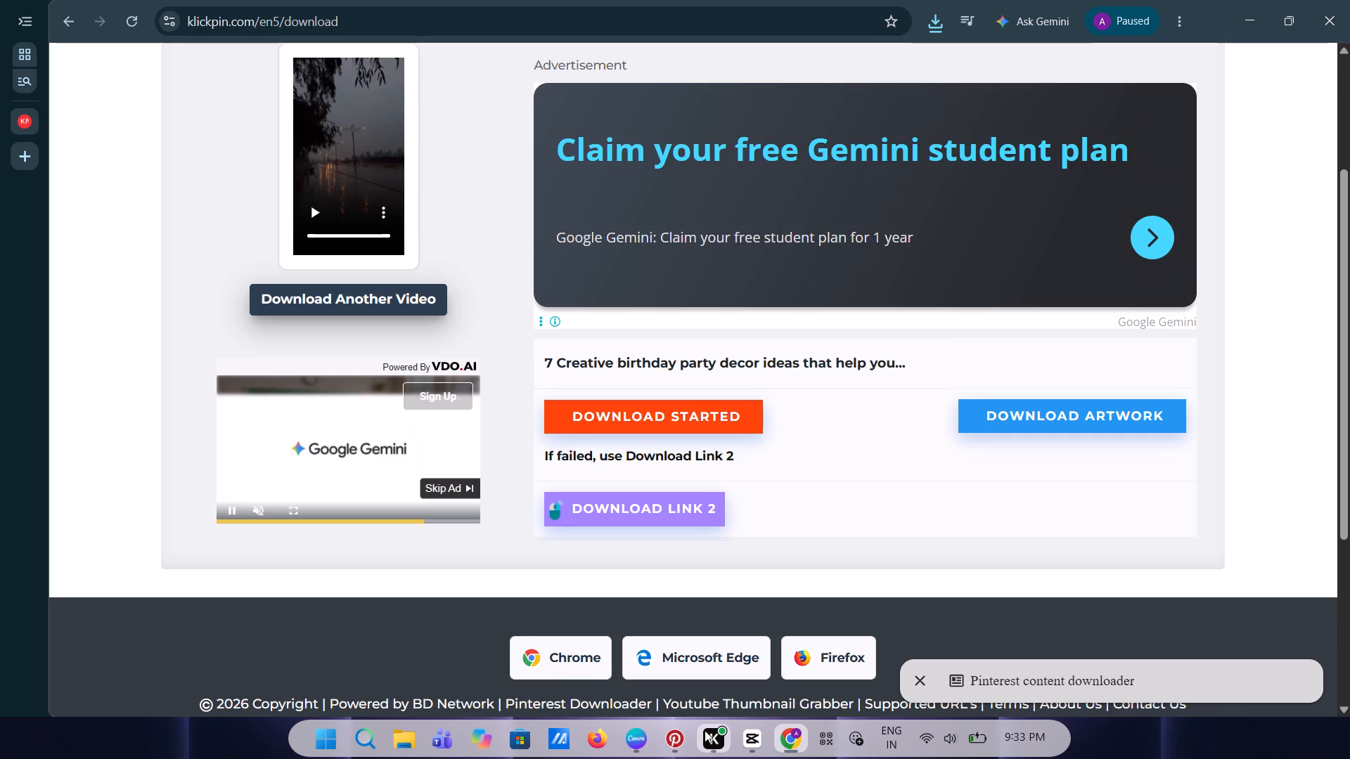
Switch to CapCut and import the downloaded "From Klickpin.com- 7 Creative birthday party decor ideas" video from the Downloads folder.
{"action": "left_click", "coordinate": [742, 739]}
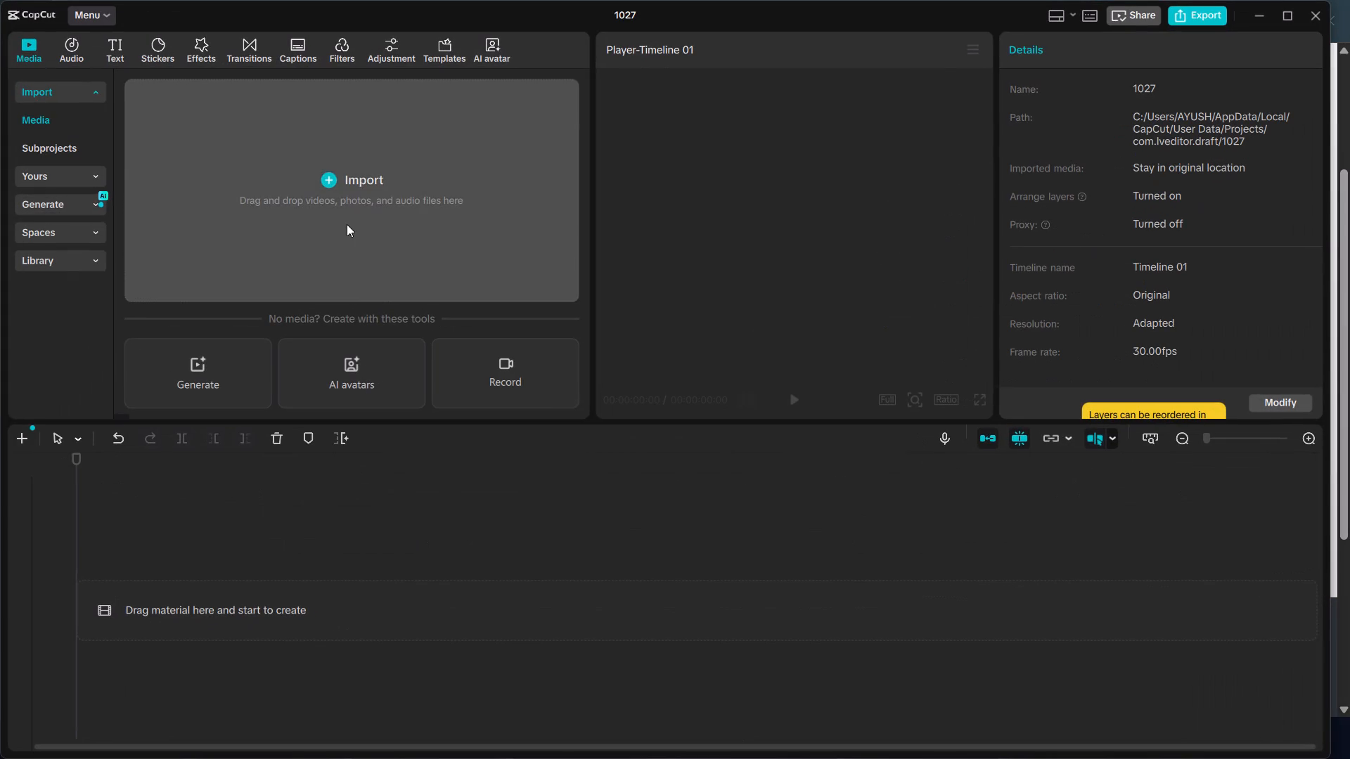
{"action": "left_click", "coordinate": [347, 224]}
{"action": "right_click", "coordinate": [347, 224]}
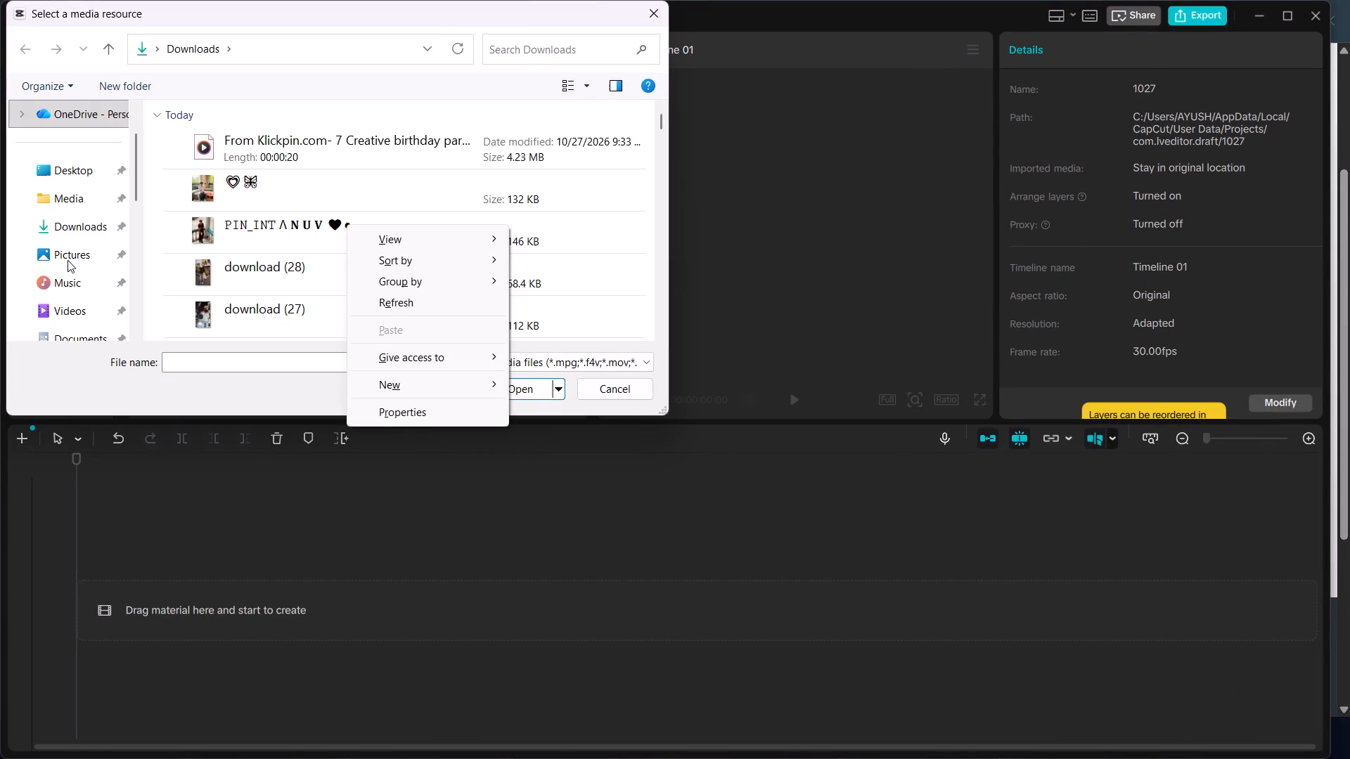
{"action": "left_click", "coordinate": [233, 149]}
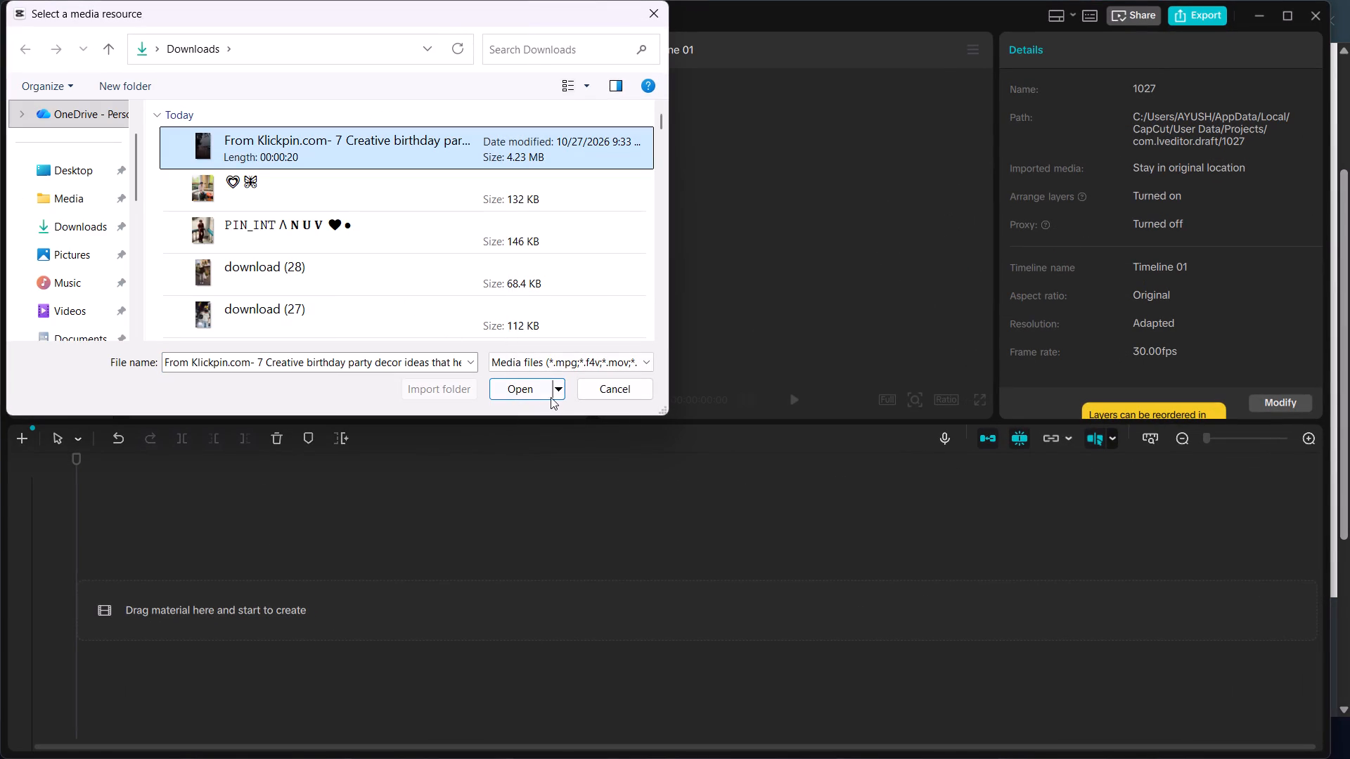
{"action": "left_click", "coordinate": [533, 384]}
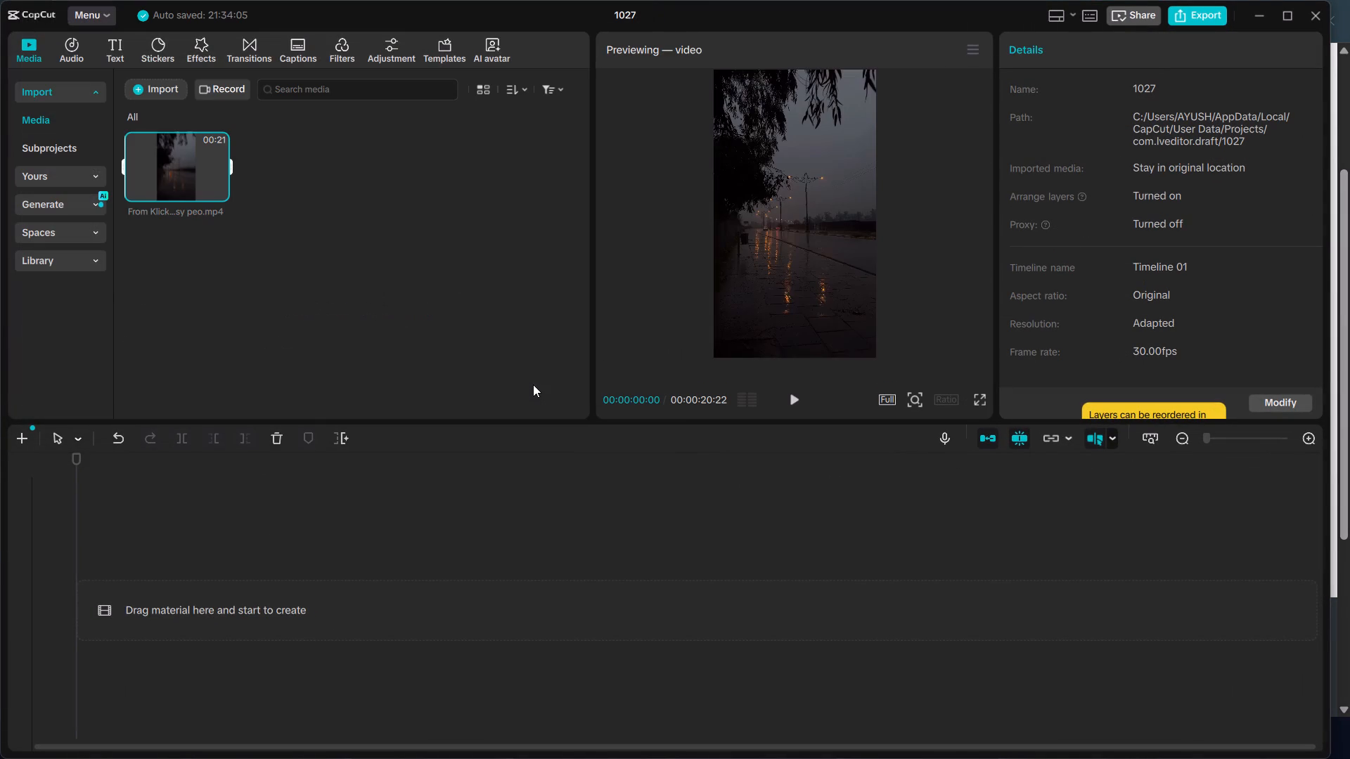
Add the imported rainy street video at the start of the timeline and move it to a track above the main track.
{"action": "left_click", "coordinate": [797, 245]}
{"action": "left_click", "coordinate": [633, 538]}
{"action": "scroll", "coordinate": [633, 538], "scroll_direction": "down", "scroll_amount": 1}
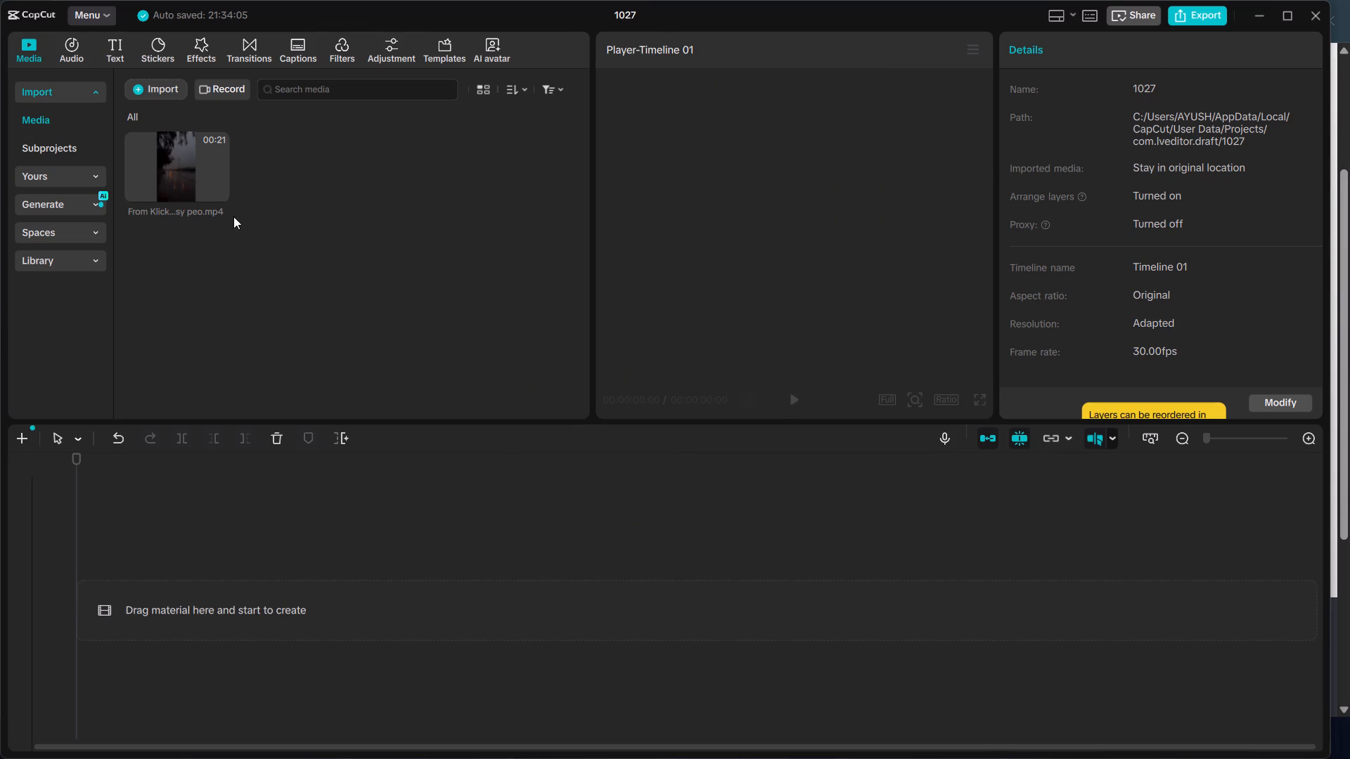
{"action": "left_click", "coordinate": [184, 170]}
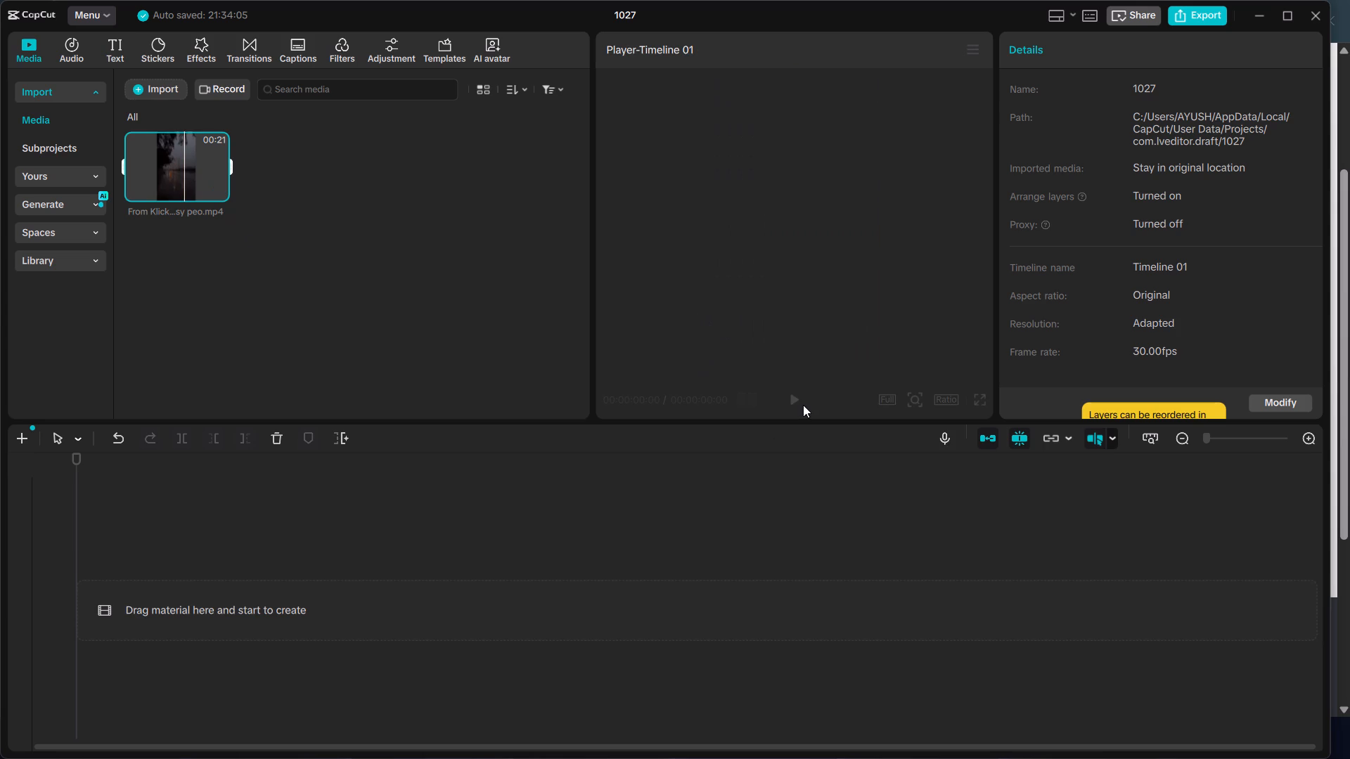
{"action": "left_click", "coordinate": [800, 404]}
{"action": "left_click_drag", "start_coordinate": [153, 167], "coordinate": [680, 209]}
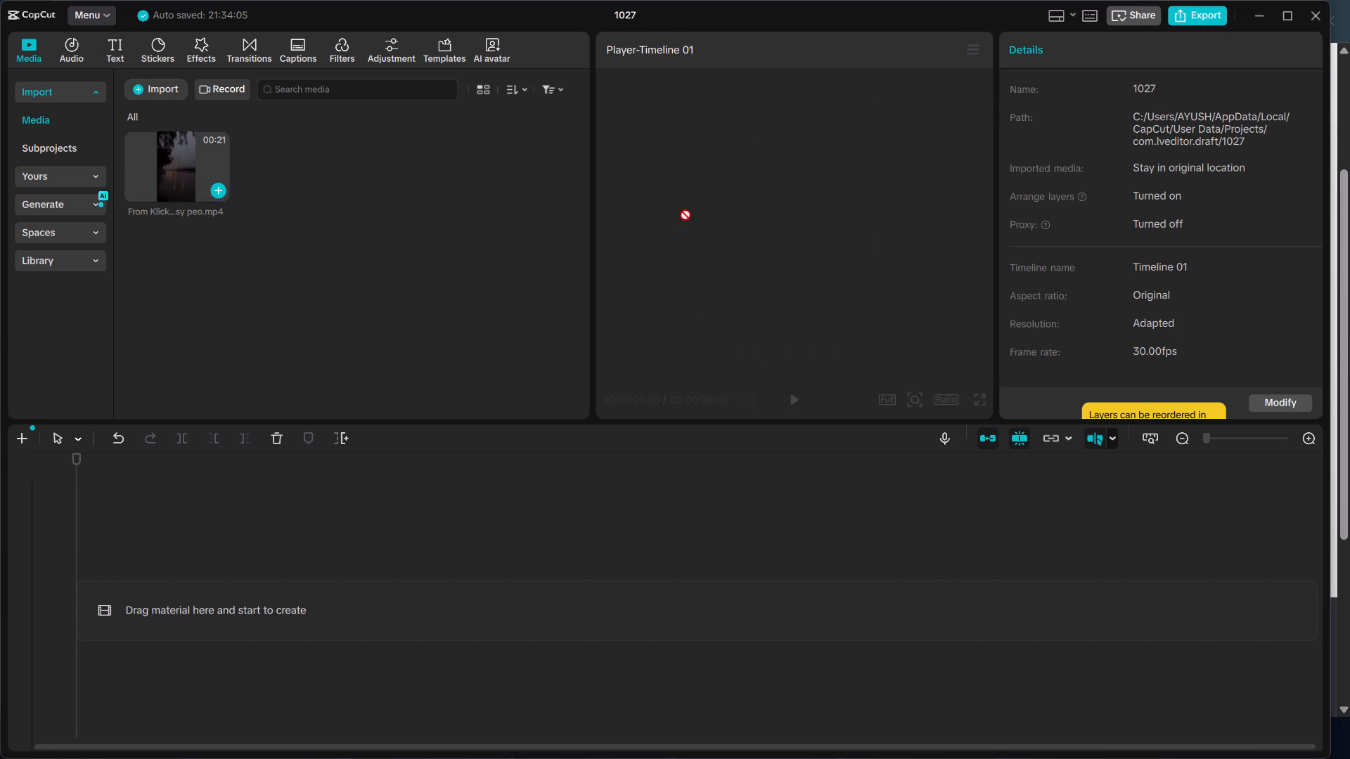
{"action": "left_click_drag", "start_coordinate": [680, 209], "coordinate": [266, 611]}
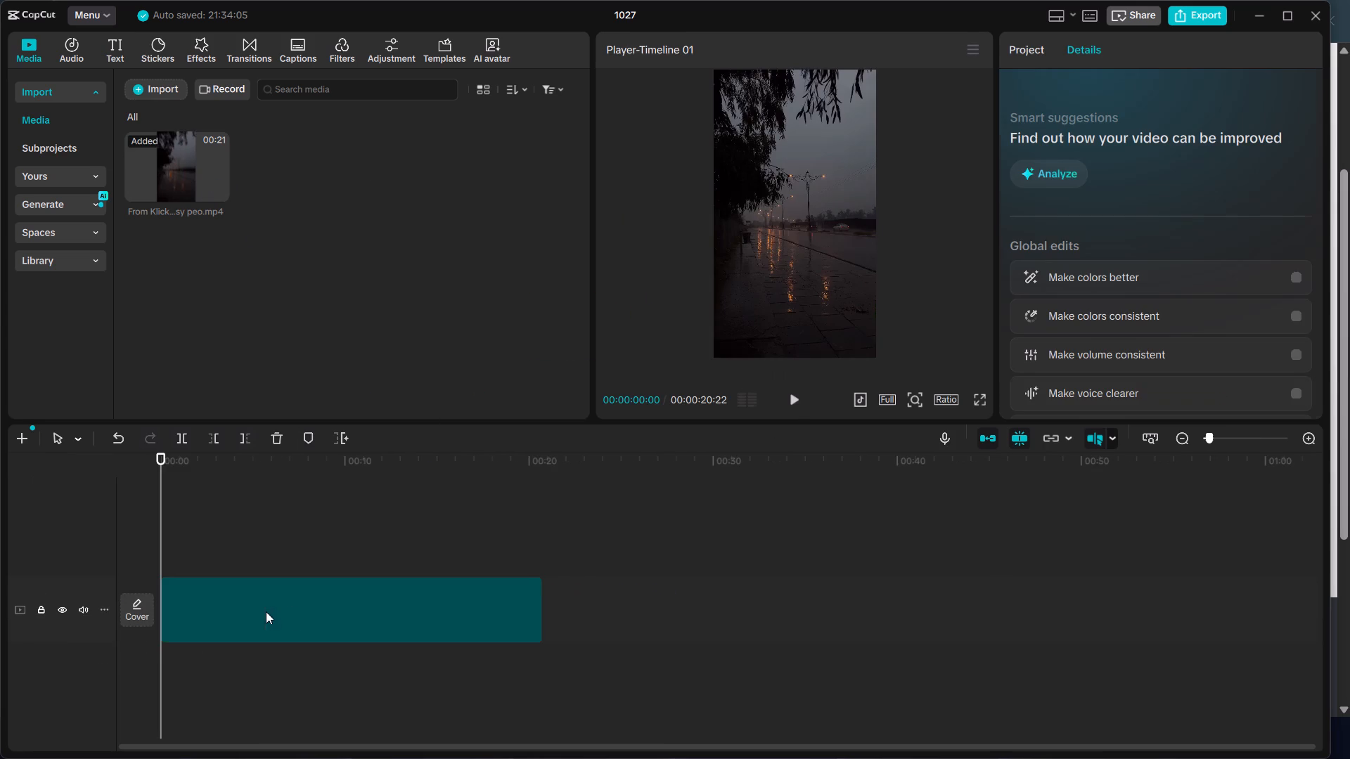
{"action": "left_click_drag", "start_coordinate": [349, 611], "coordinate": [351, 542]}
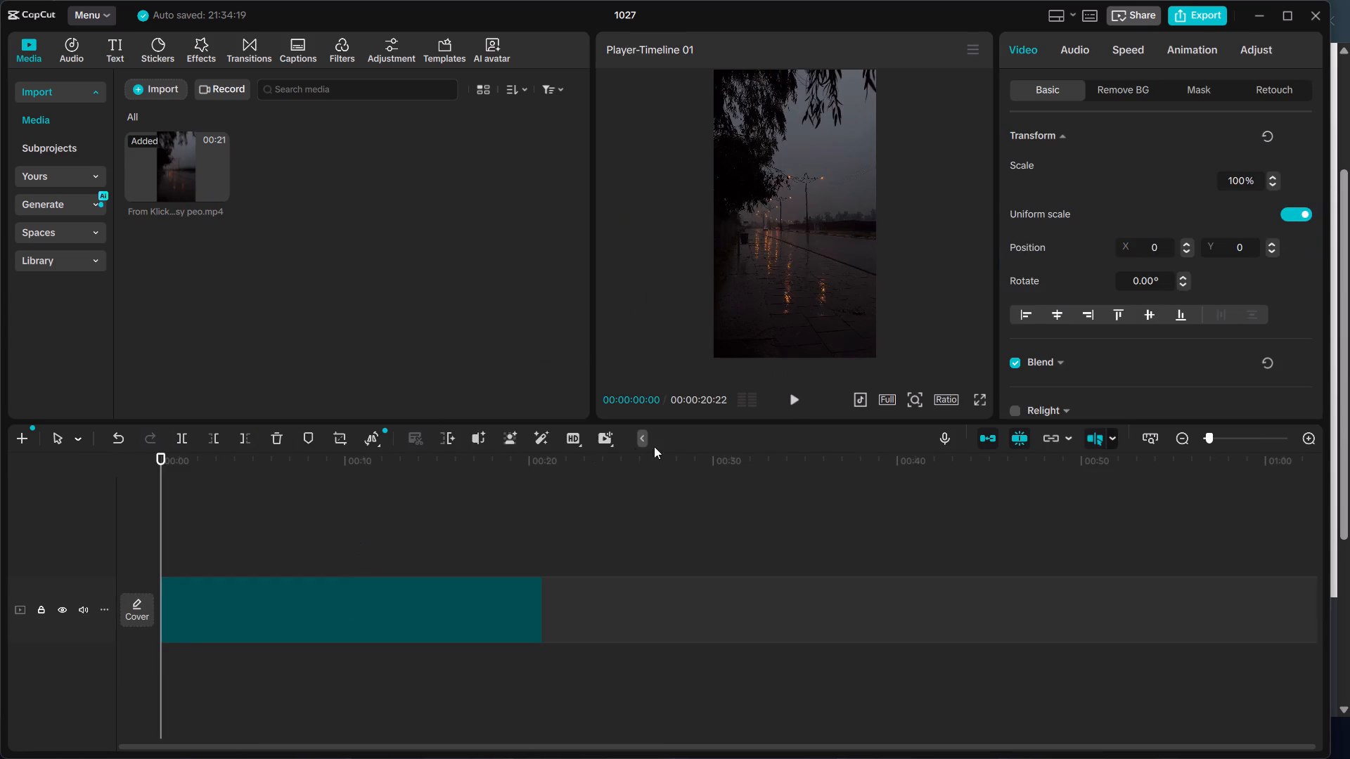
Play the timeline and mute the rainy street video's track.
{"action": "left_click", "coordinate": [798, 396]}
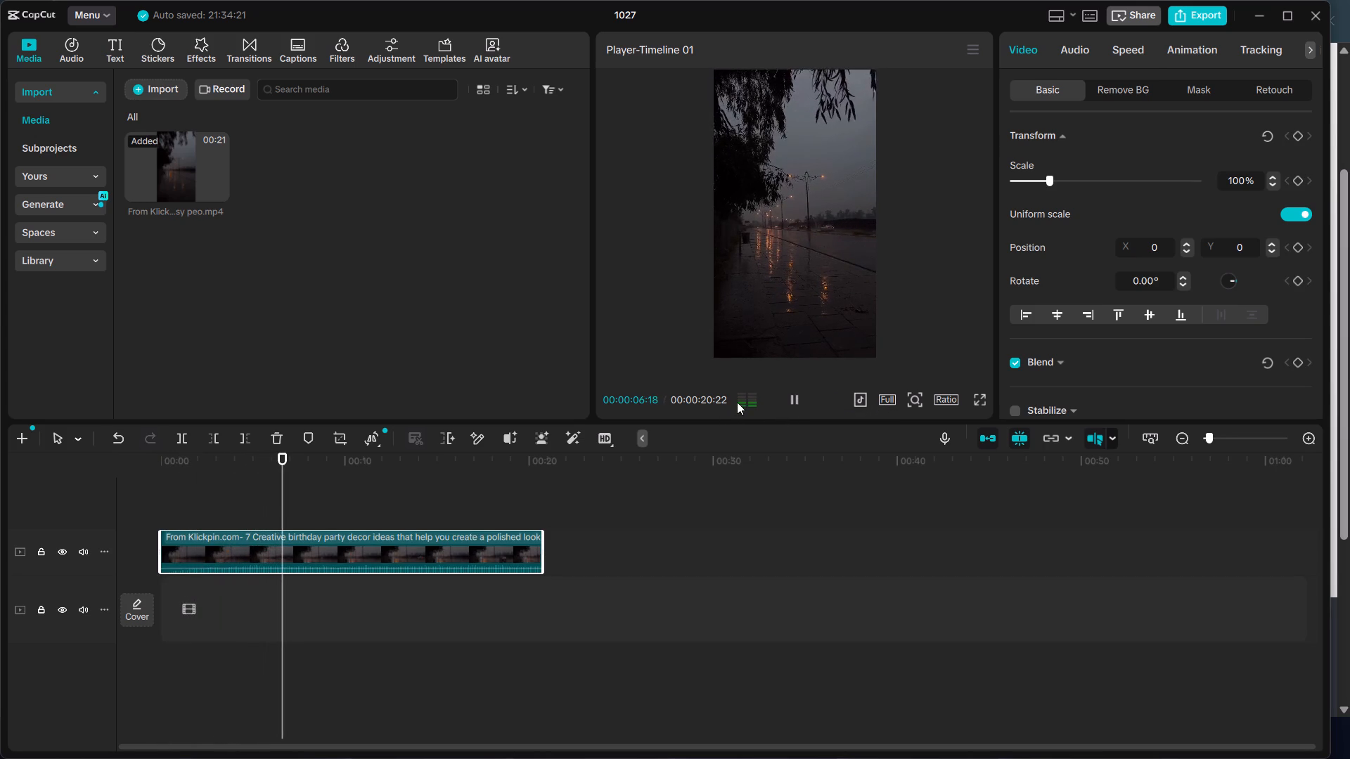
{"action": "left_click", "coordinate": [211, 554]}
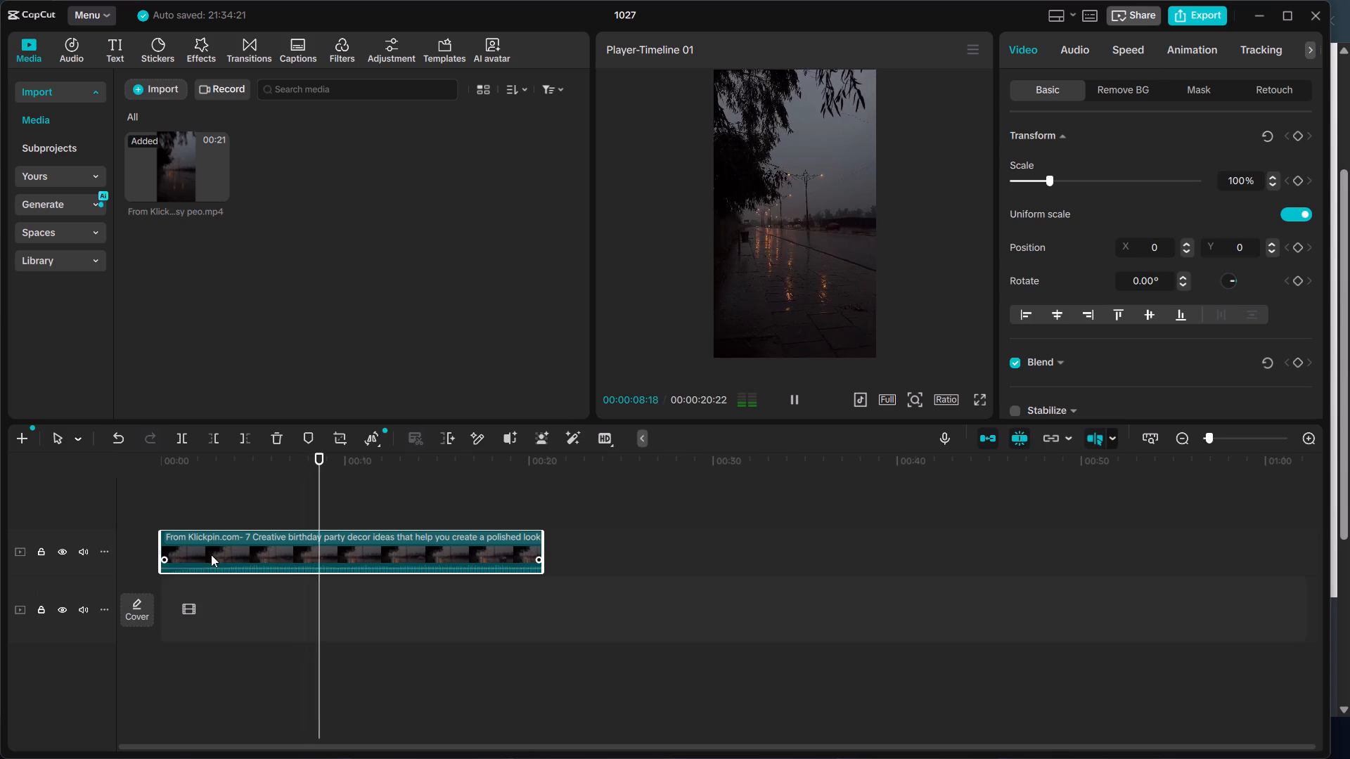
{"action": "left_click", "coordinate": [79, 556]}
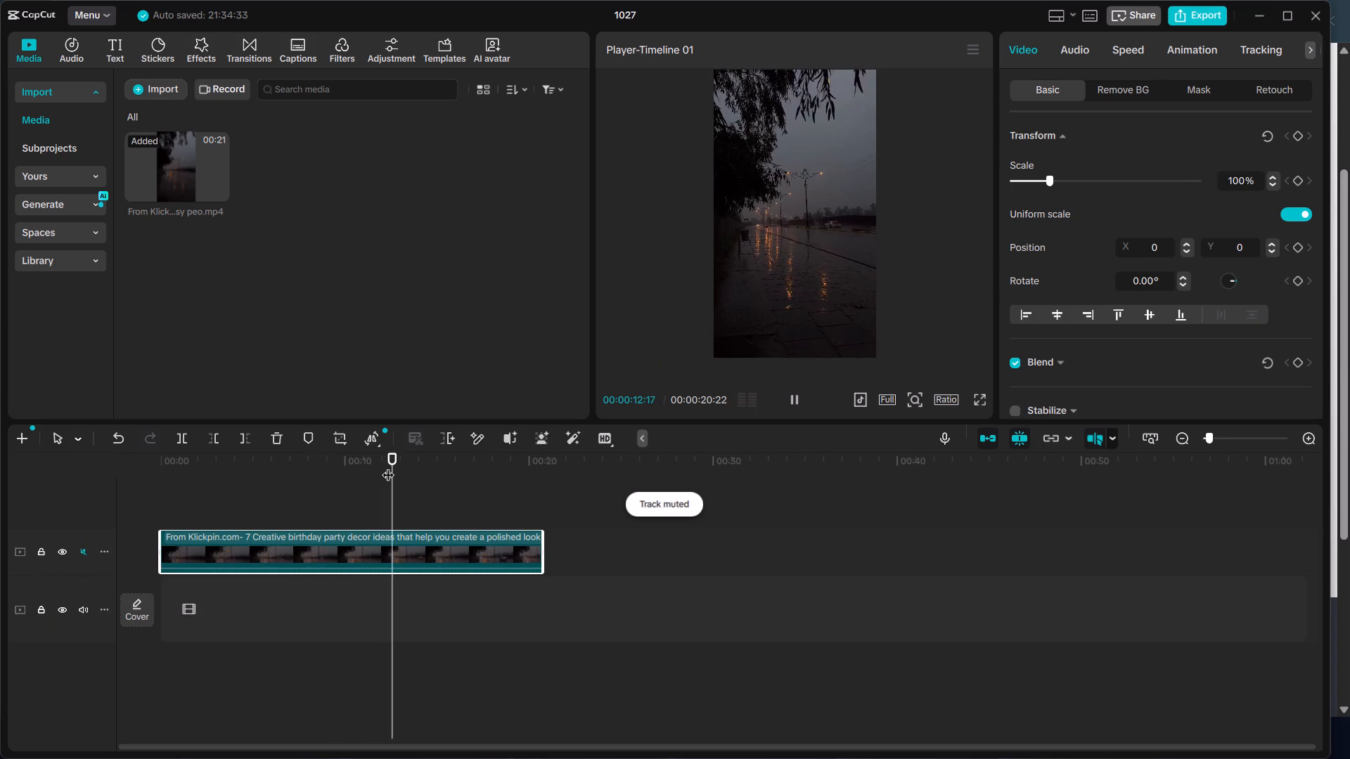
Return the playhead to the start of the timeline.
{"action": "left_click_drag", "start_coordinate": [417, 458], "coordinate": [271, 463]}
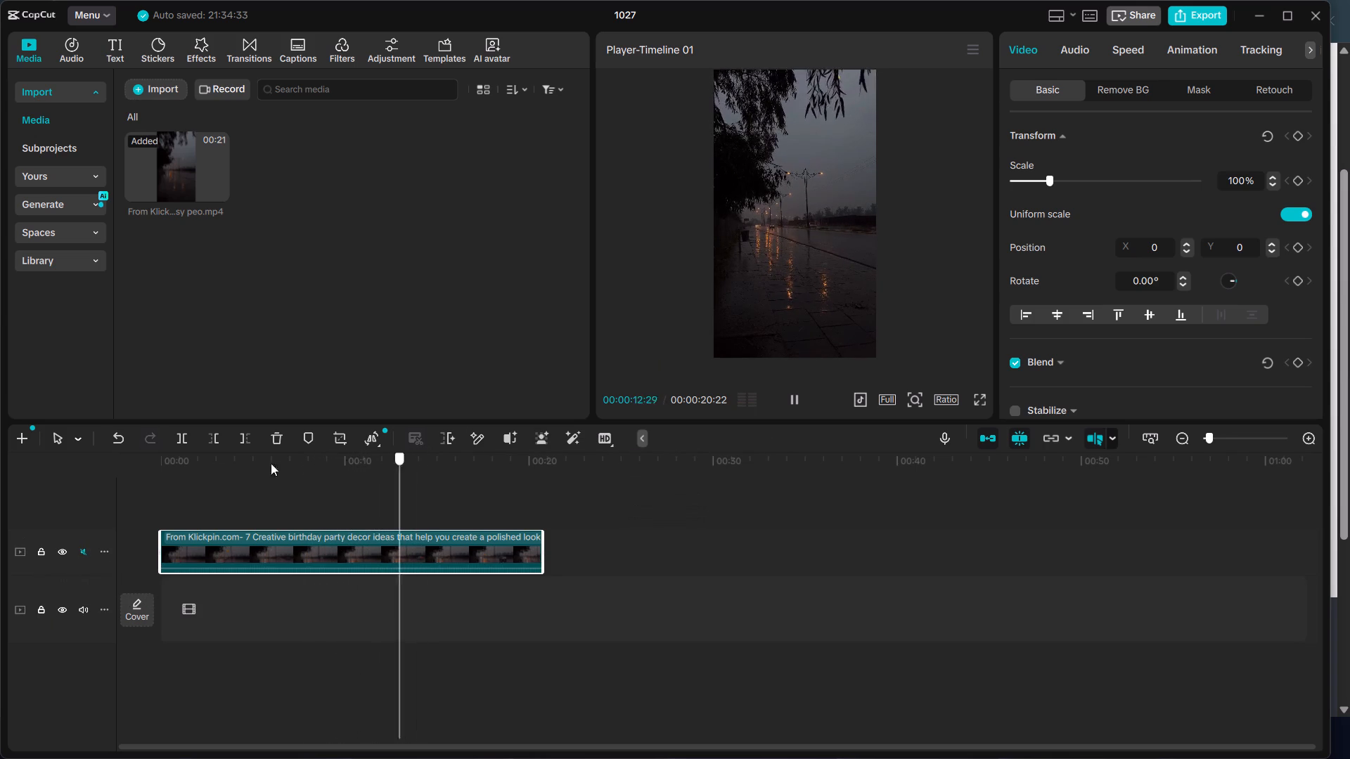
{"action": "left_click_drag", "start_coordinate": [271, 463], "coordinate": [49, 460]}
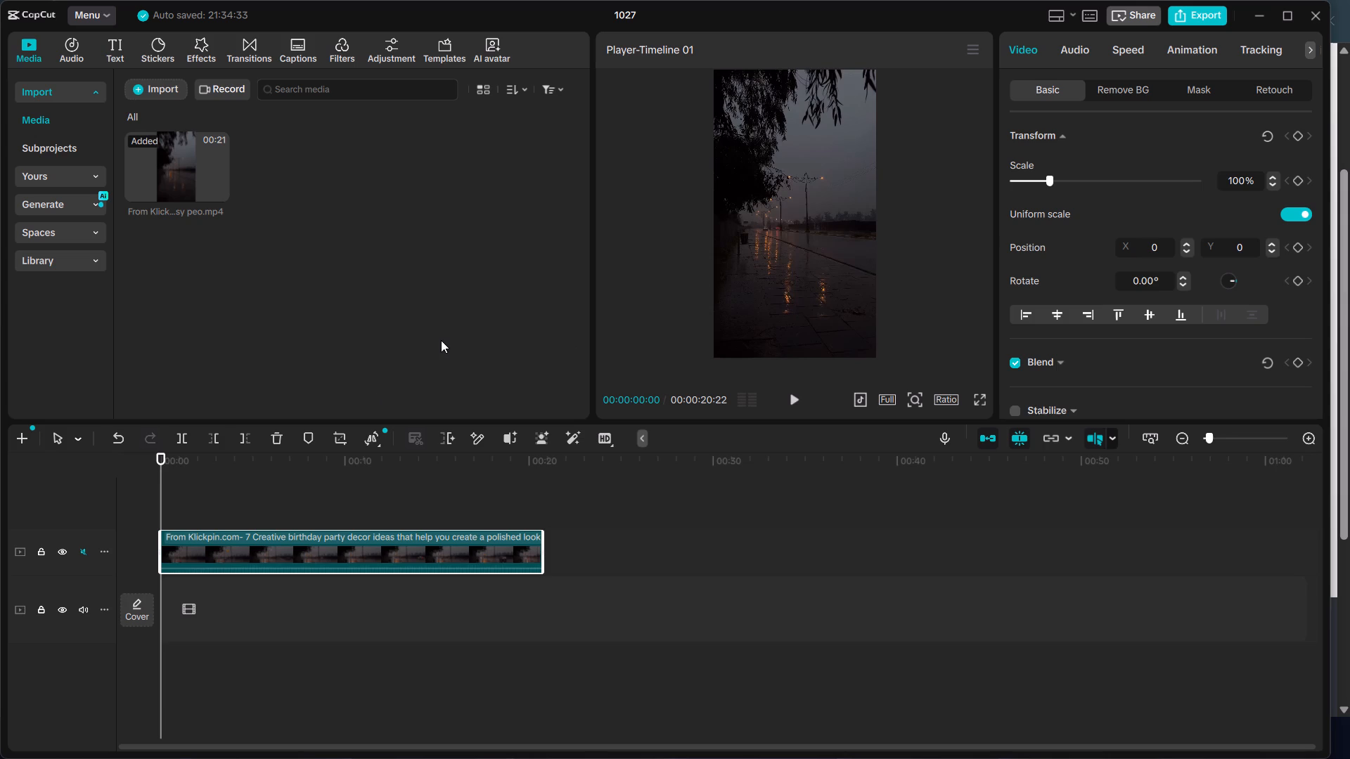
{"action": "left_click", "coordinate": [441, 340]}
{"action": "left_click", "coordinate": [352, 272]}
Add a Default text clip at the start of the timeline on a track above the video.
{"action": "left_click", "coordinate": [116, 41]}
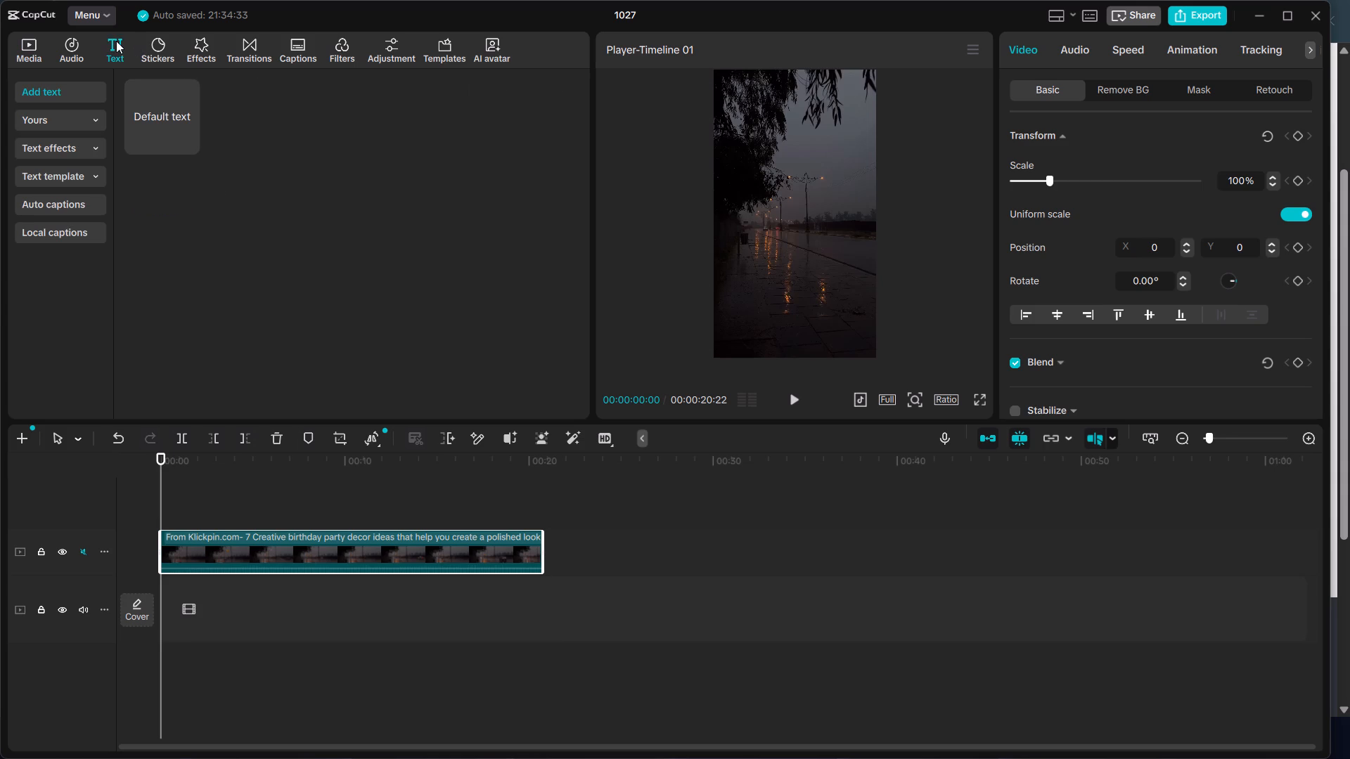
{"action": "left_click", "coordinate": [70, 89]}
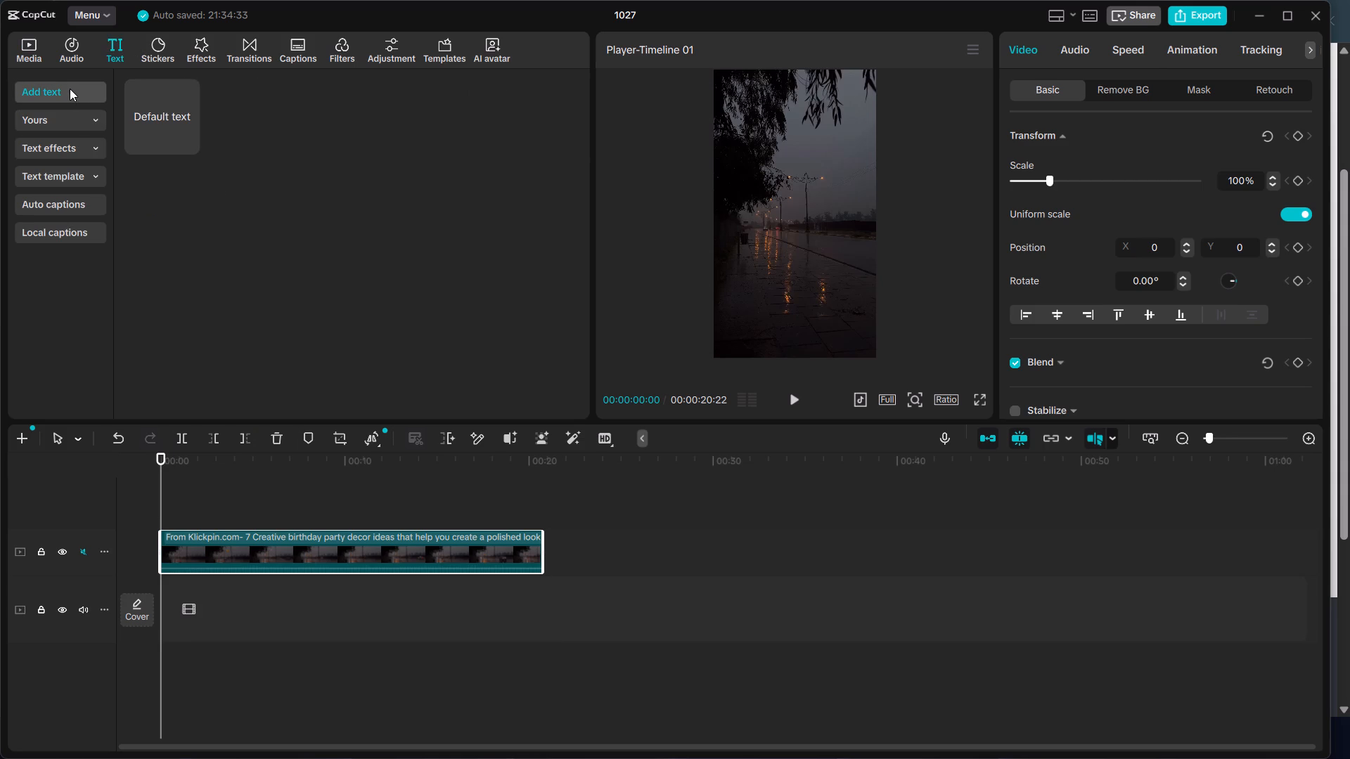
{"action": "left_click", "coordinate": [70, 89]}
{"action": "left_click", "coordinate": [149, 145]}
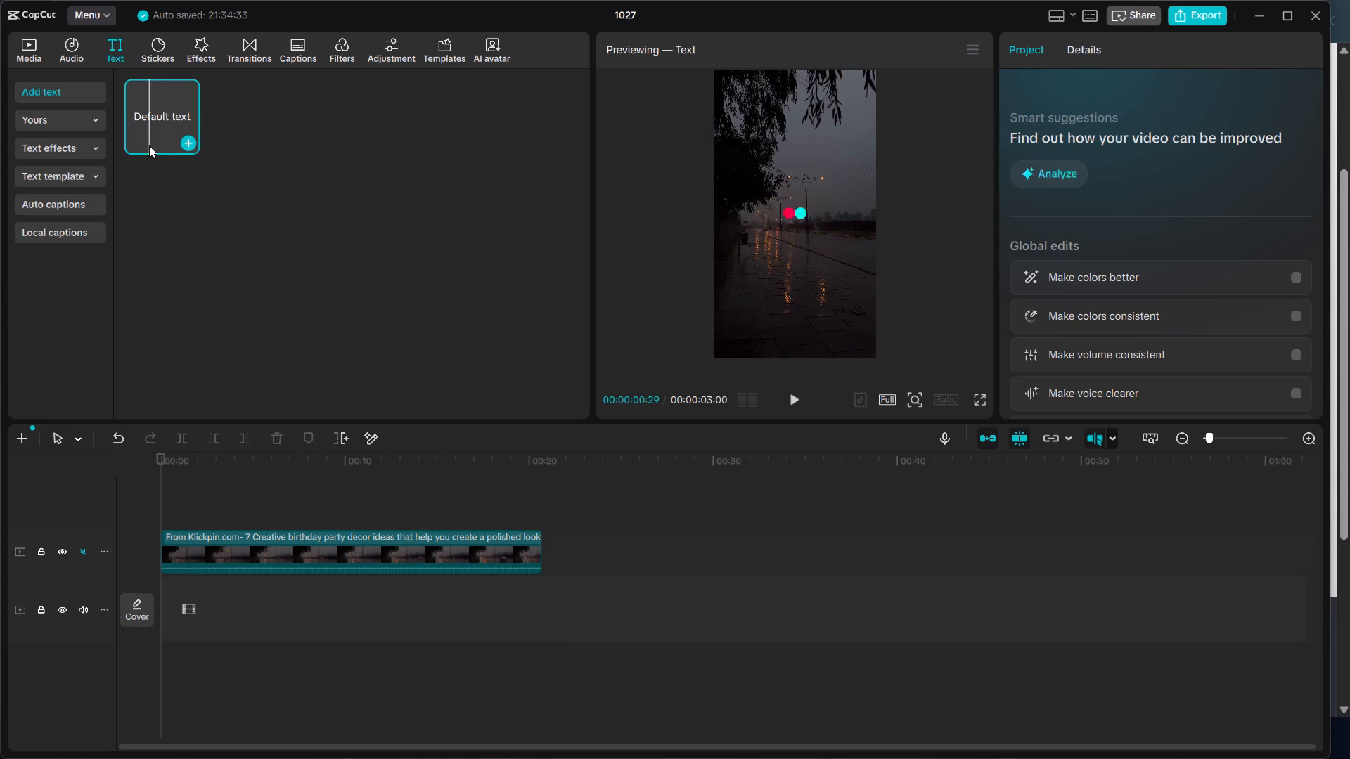
{"action": "left_click", "coordinate": [186, 124]}
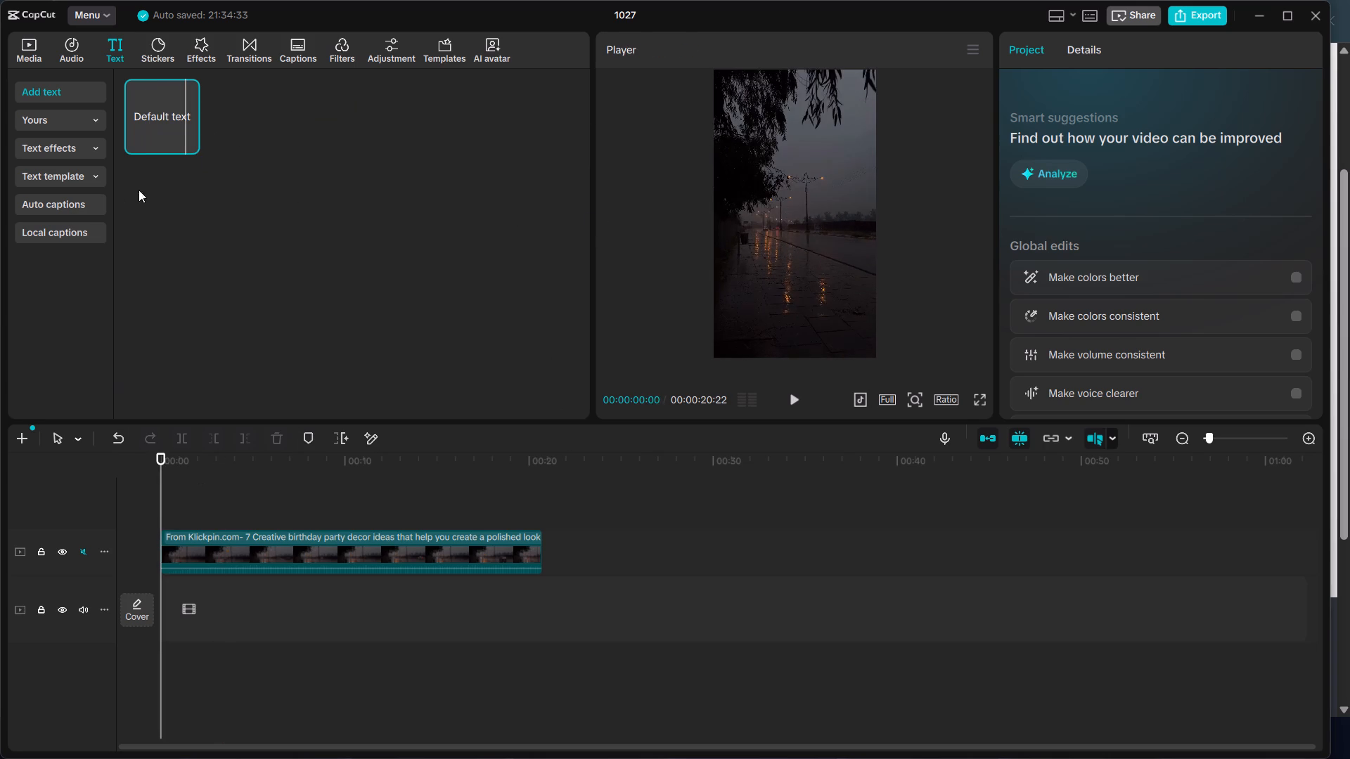
{"action": "left_click_drag", "start_coordinate": [141, 122], "coordinate": [129, 124]}
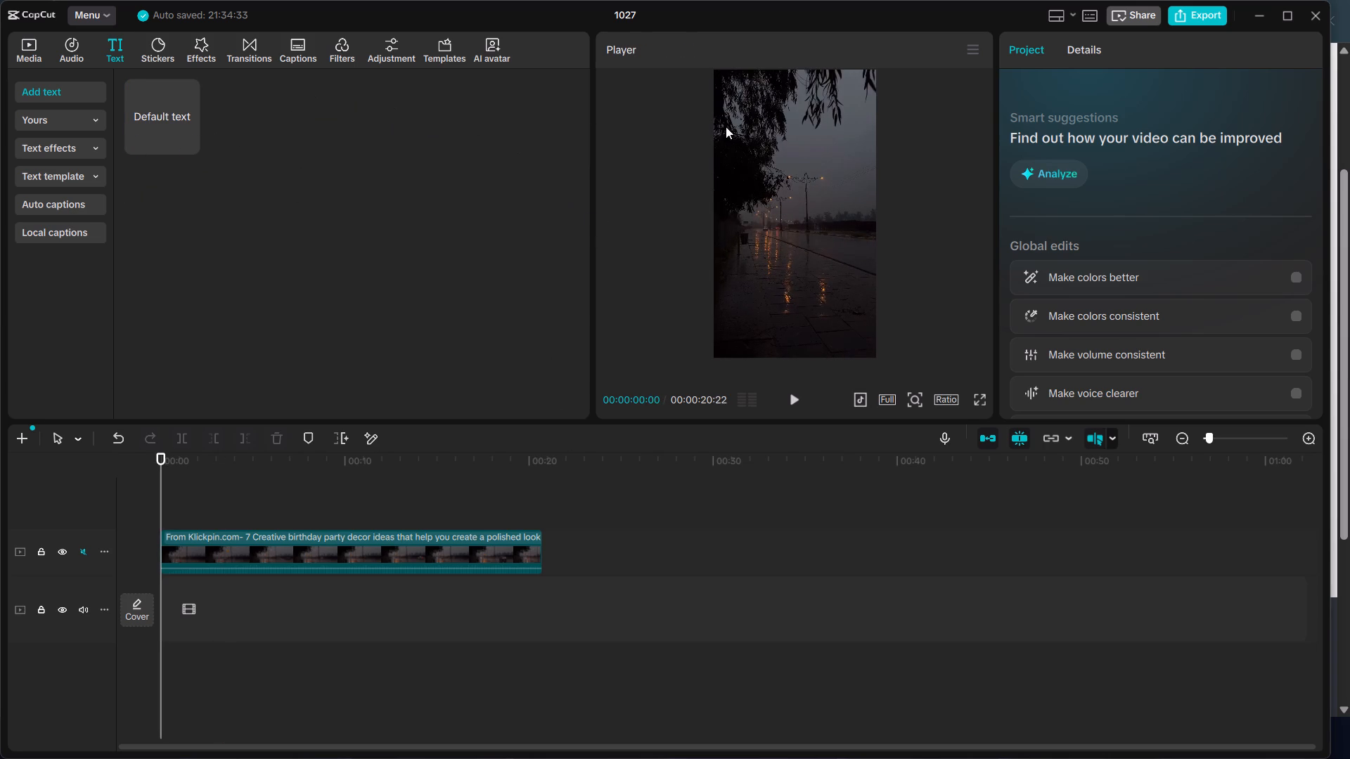
{"action": "left_click", "coordinate": [190, 139]}
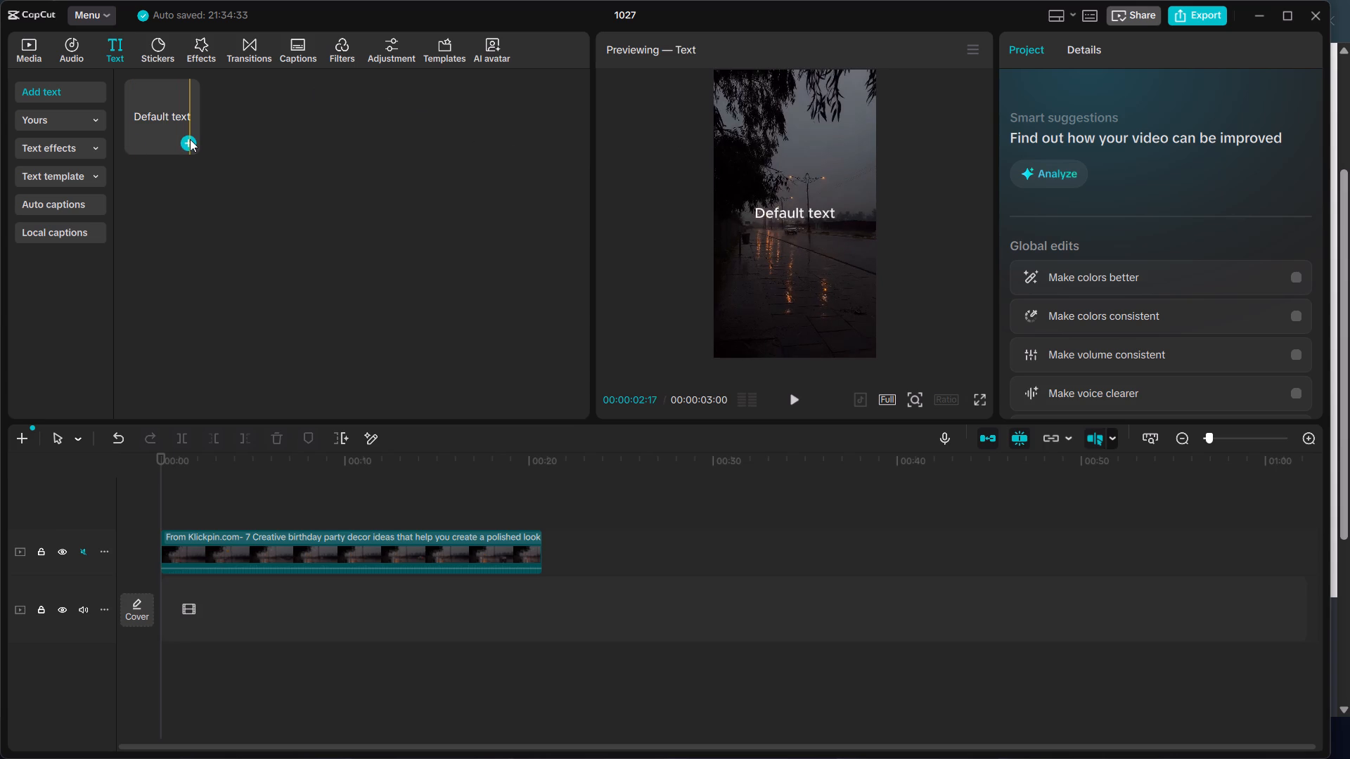
{"action": "left_click_drag", "start_coordinate": [190, 139], "coordinate": [324, 526]}
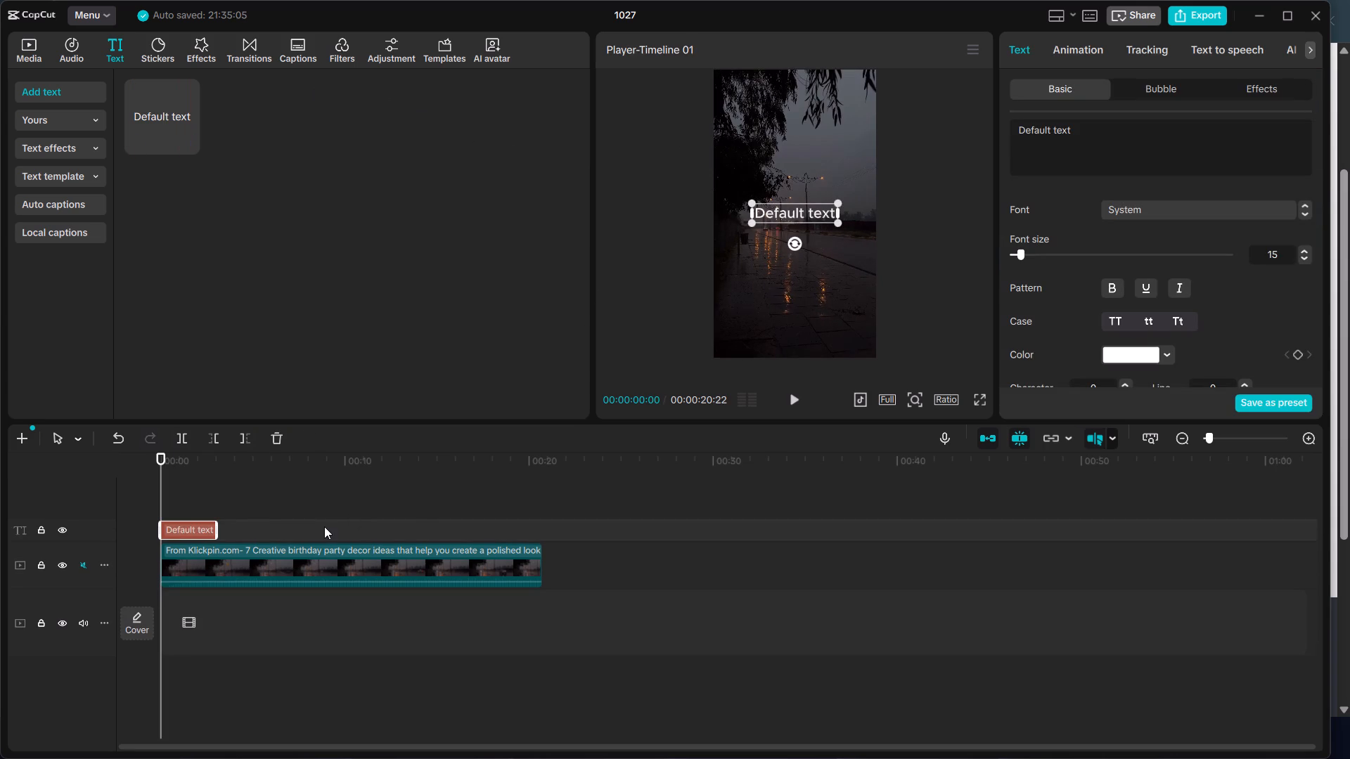
Extend the Default text clip so it ends together with the rainy street video clip.
{"action": "left_click_drag", "start_coordinate": [218, 533], "coordinate": [557, 555]}
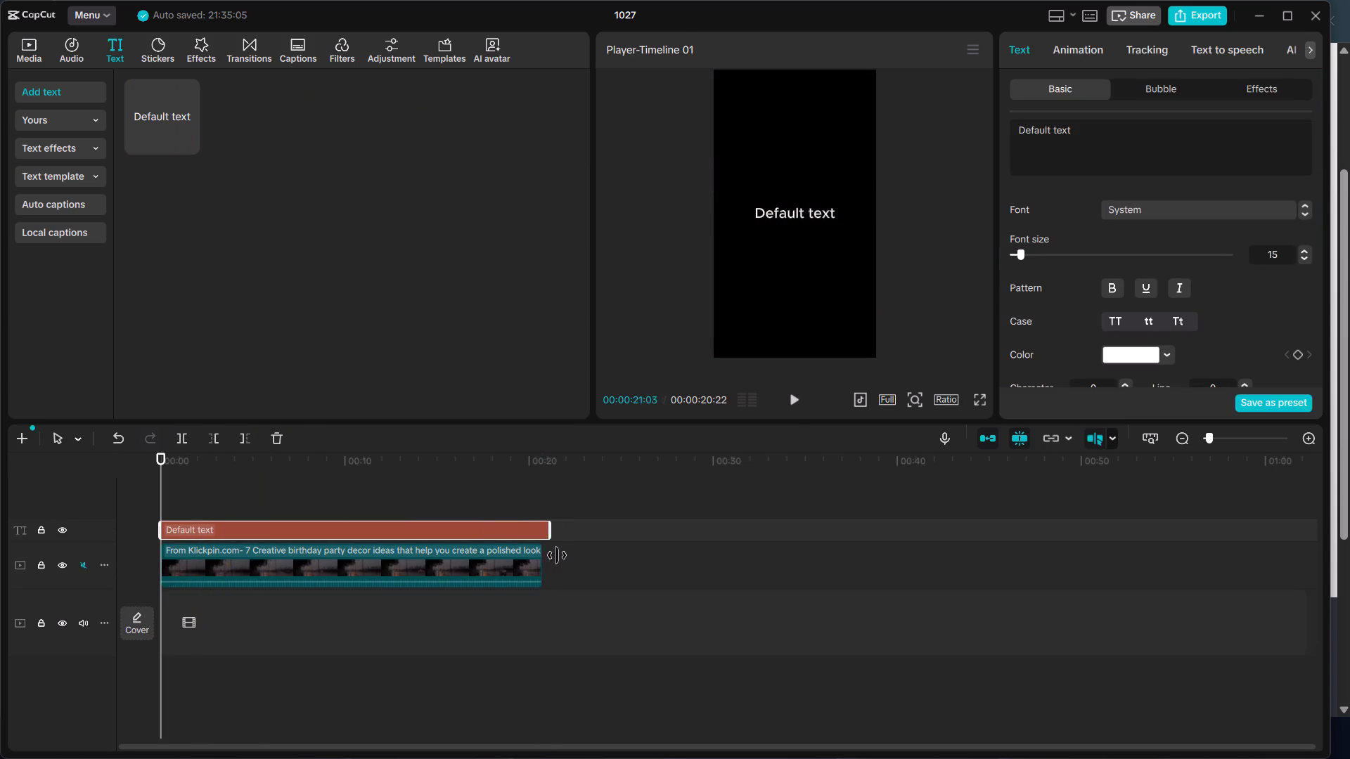
{"action": "left_click_drag", "start_coordinate": [557, 555], "coordinate": [540, 556]}
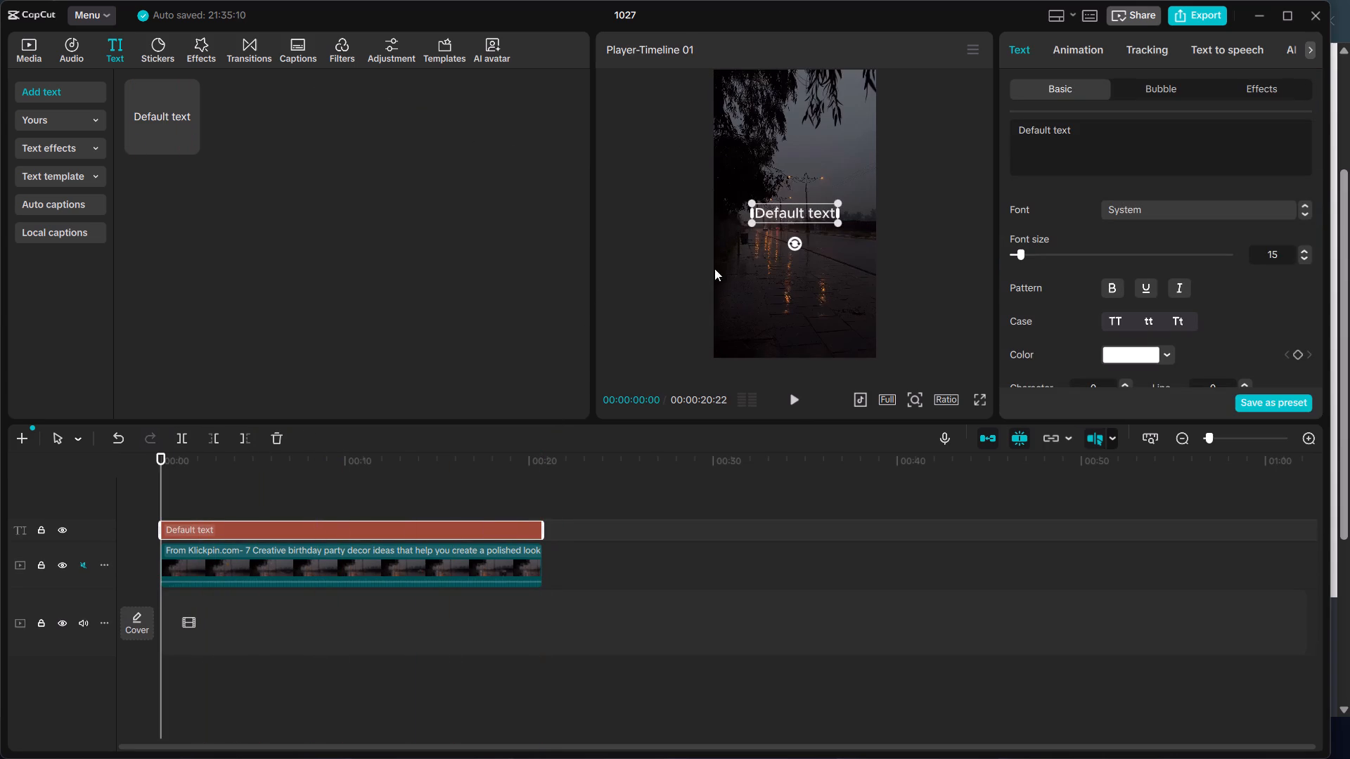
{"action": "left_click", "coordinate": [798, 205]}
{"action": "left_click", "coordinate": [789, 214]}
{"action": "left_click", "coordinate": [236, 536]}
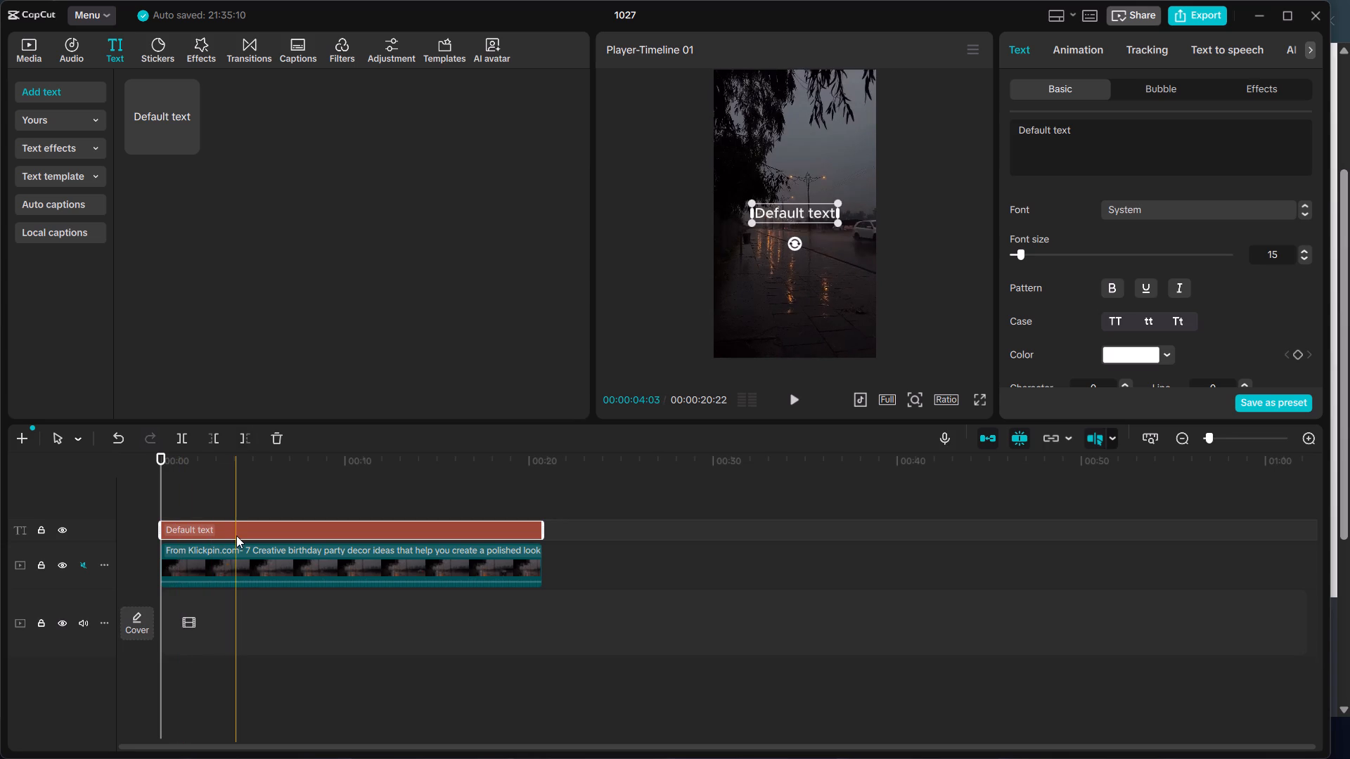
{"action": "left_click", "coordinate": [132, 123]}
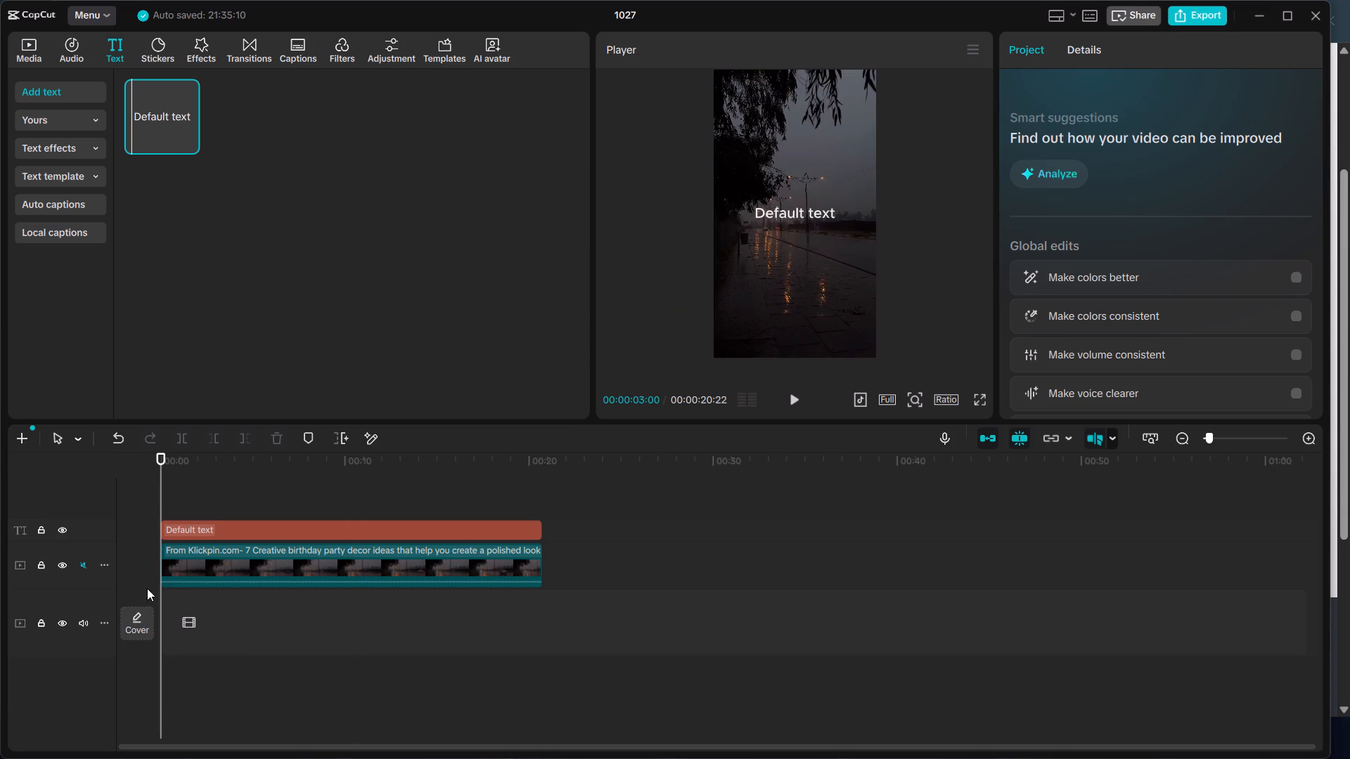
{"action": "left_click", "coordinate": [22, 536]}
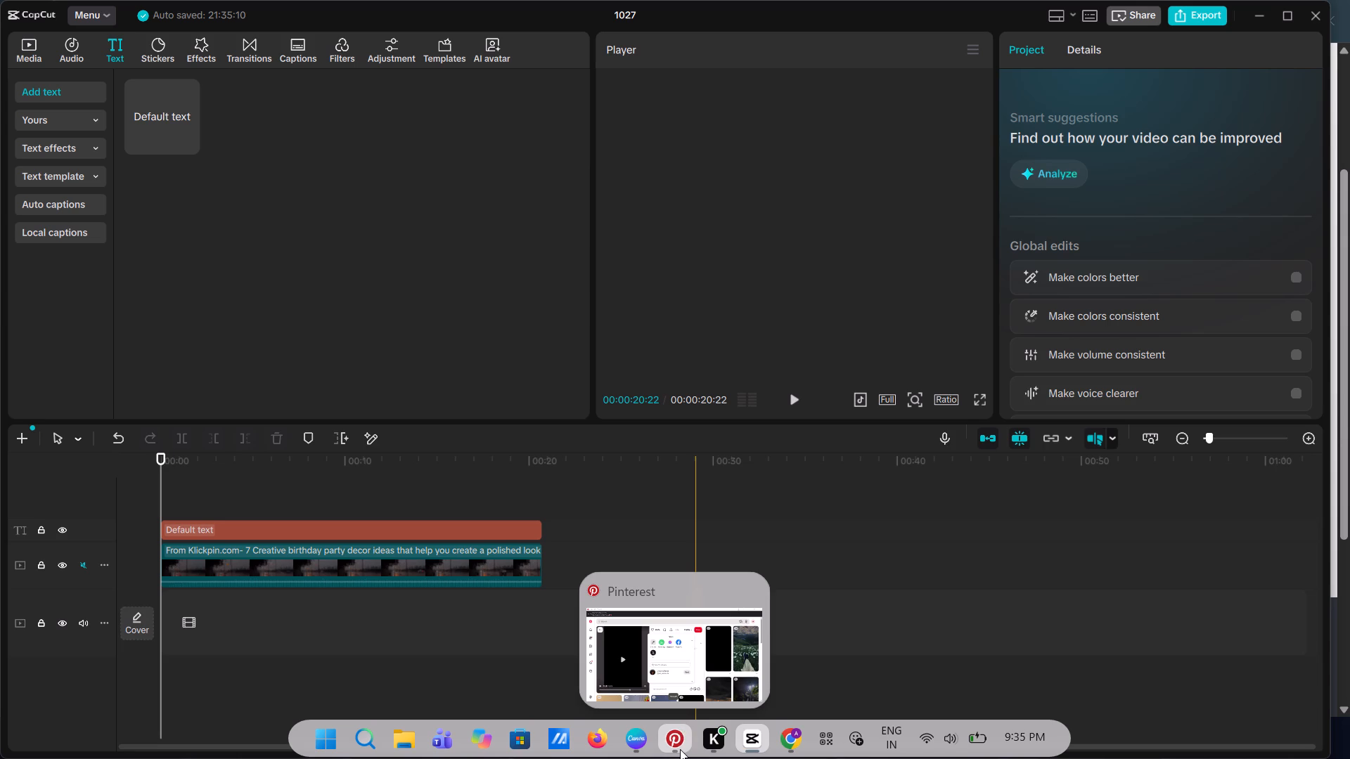
Switch to Chrome and open a new browser tab.
{"action": "left_click", "coordinate": [680, 749]}
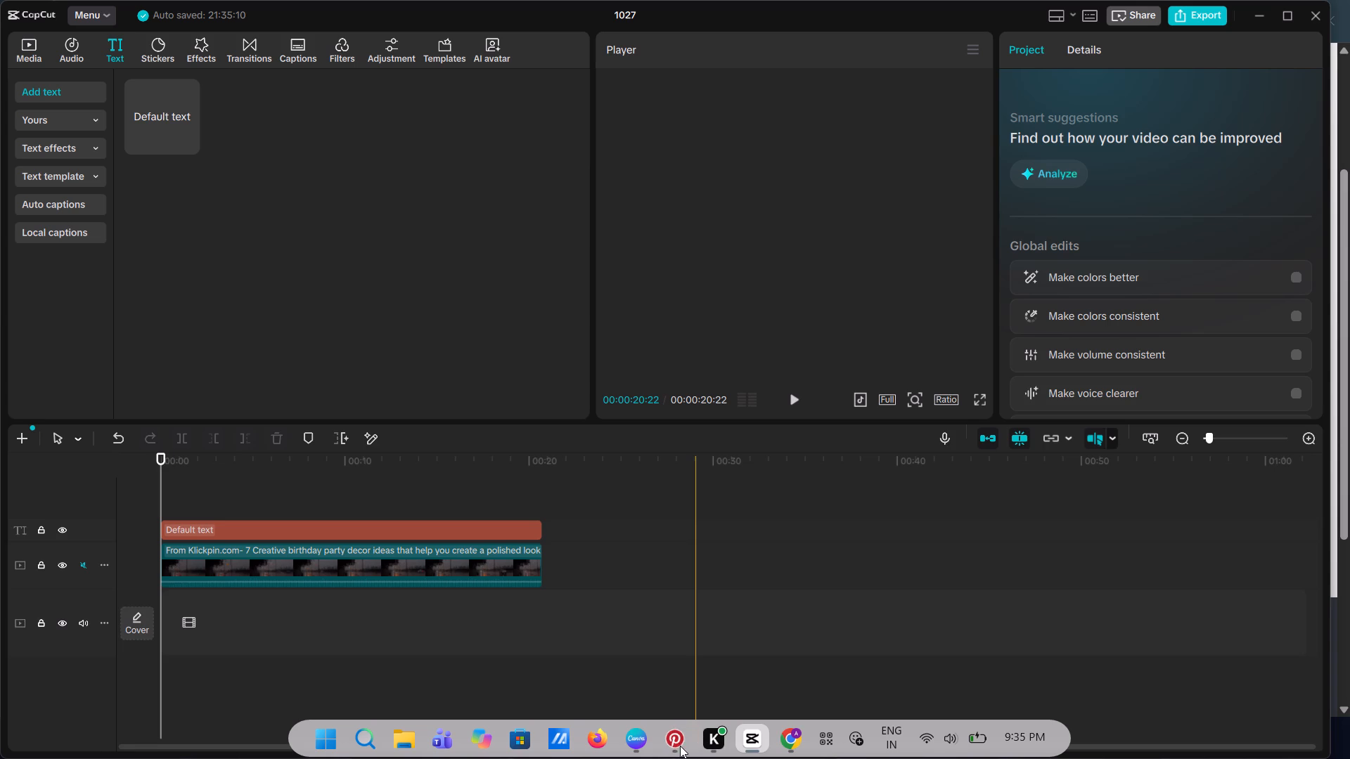
{"action": "left_click", "coordinate": [794, 741]}
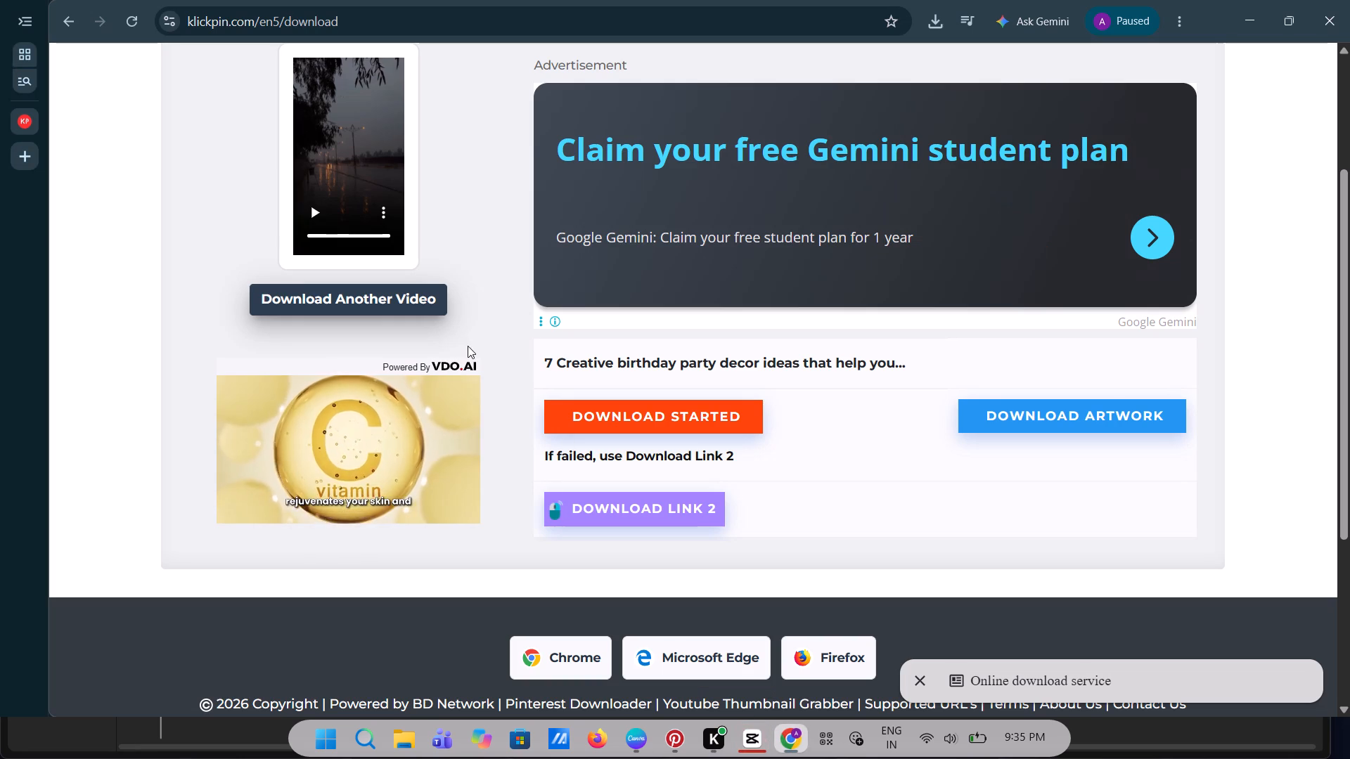
{"action": "scroll", "coordinate": [468, 346], "scroll_direction": "up", "scroll_amount": 4}
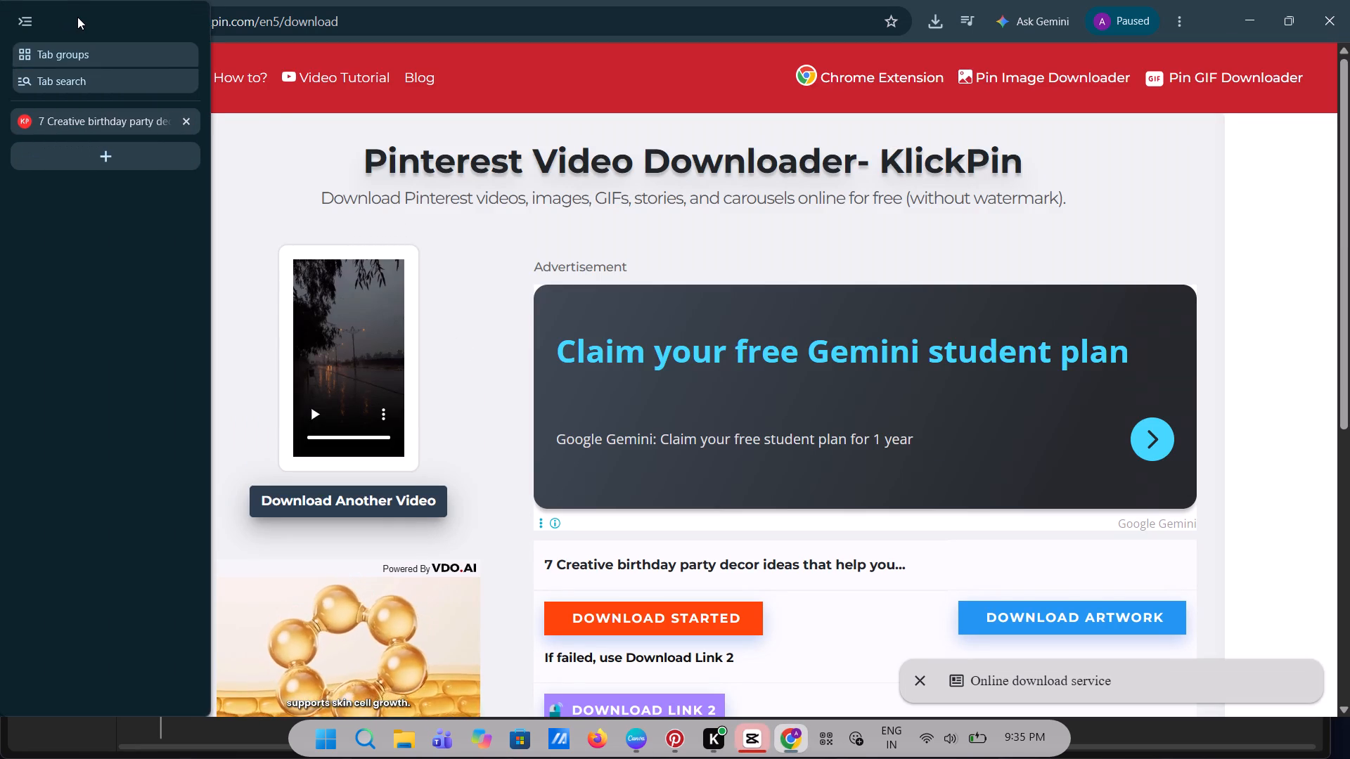
{"action": "left_click", "coordinate": [59, 25]}
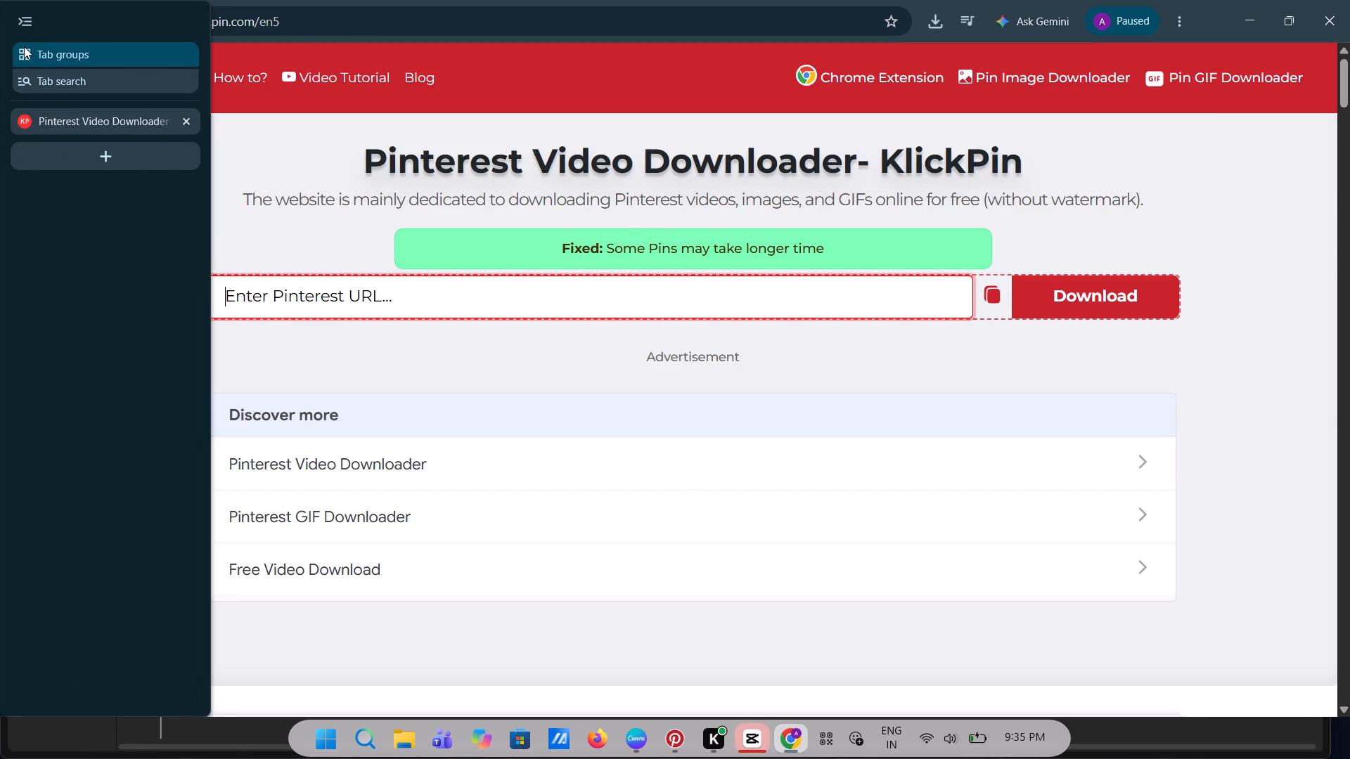
{"action": "left_click", "coordinate": [122, 163]}
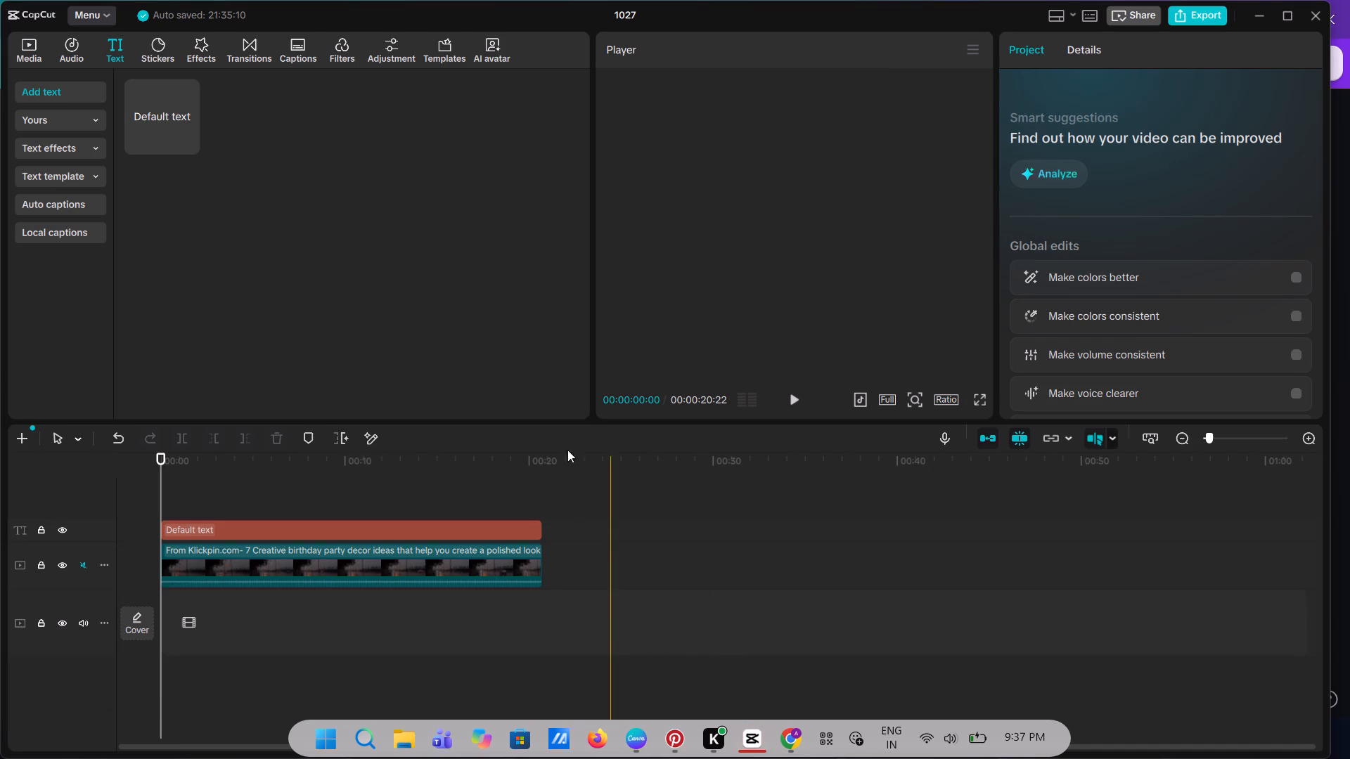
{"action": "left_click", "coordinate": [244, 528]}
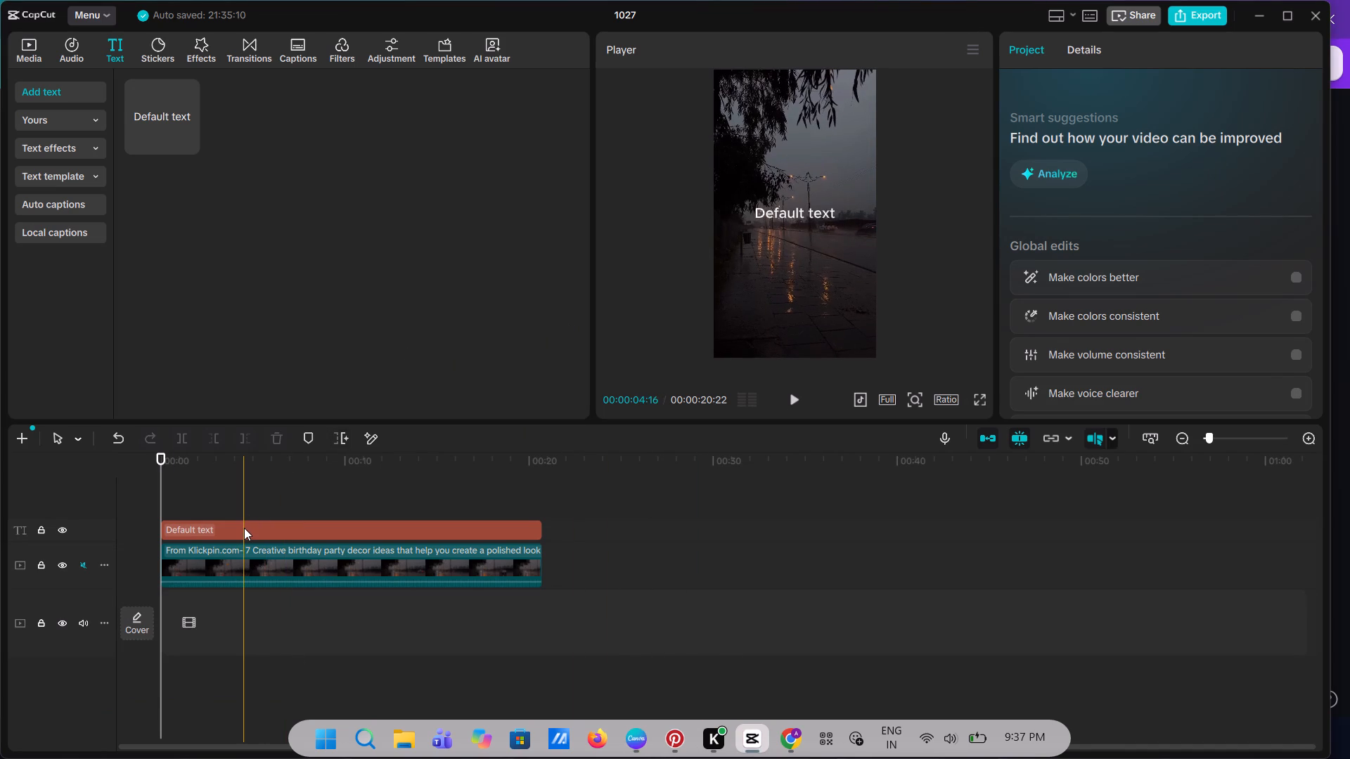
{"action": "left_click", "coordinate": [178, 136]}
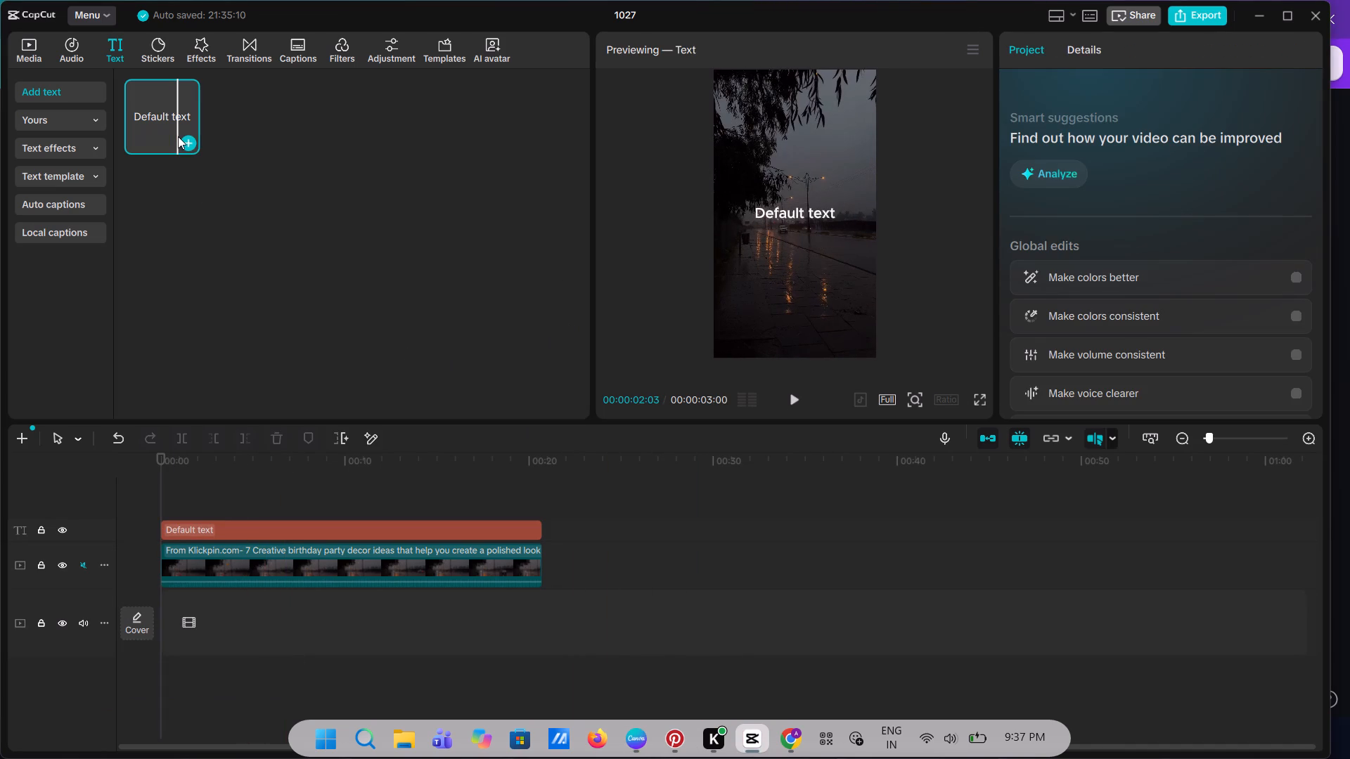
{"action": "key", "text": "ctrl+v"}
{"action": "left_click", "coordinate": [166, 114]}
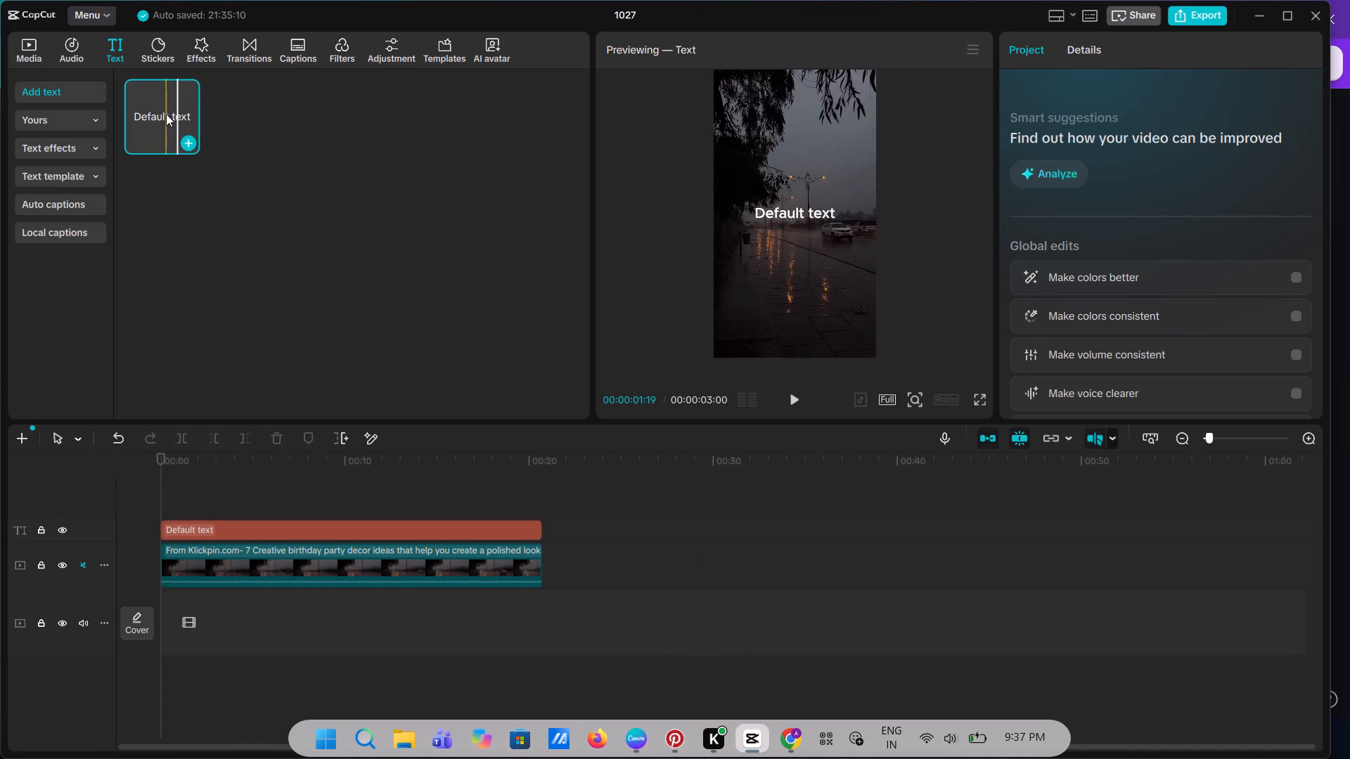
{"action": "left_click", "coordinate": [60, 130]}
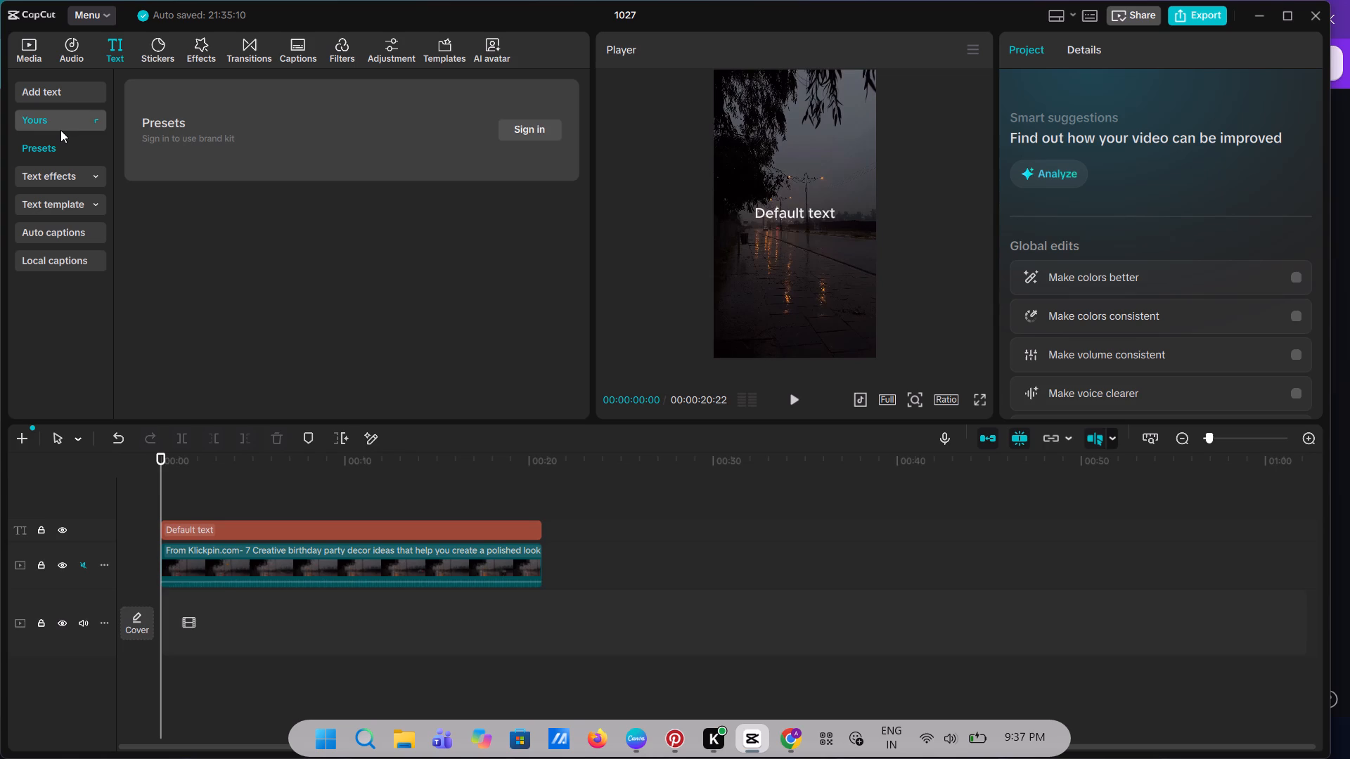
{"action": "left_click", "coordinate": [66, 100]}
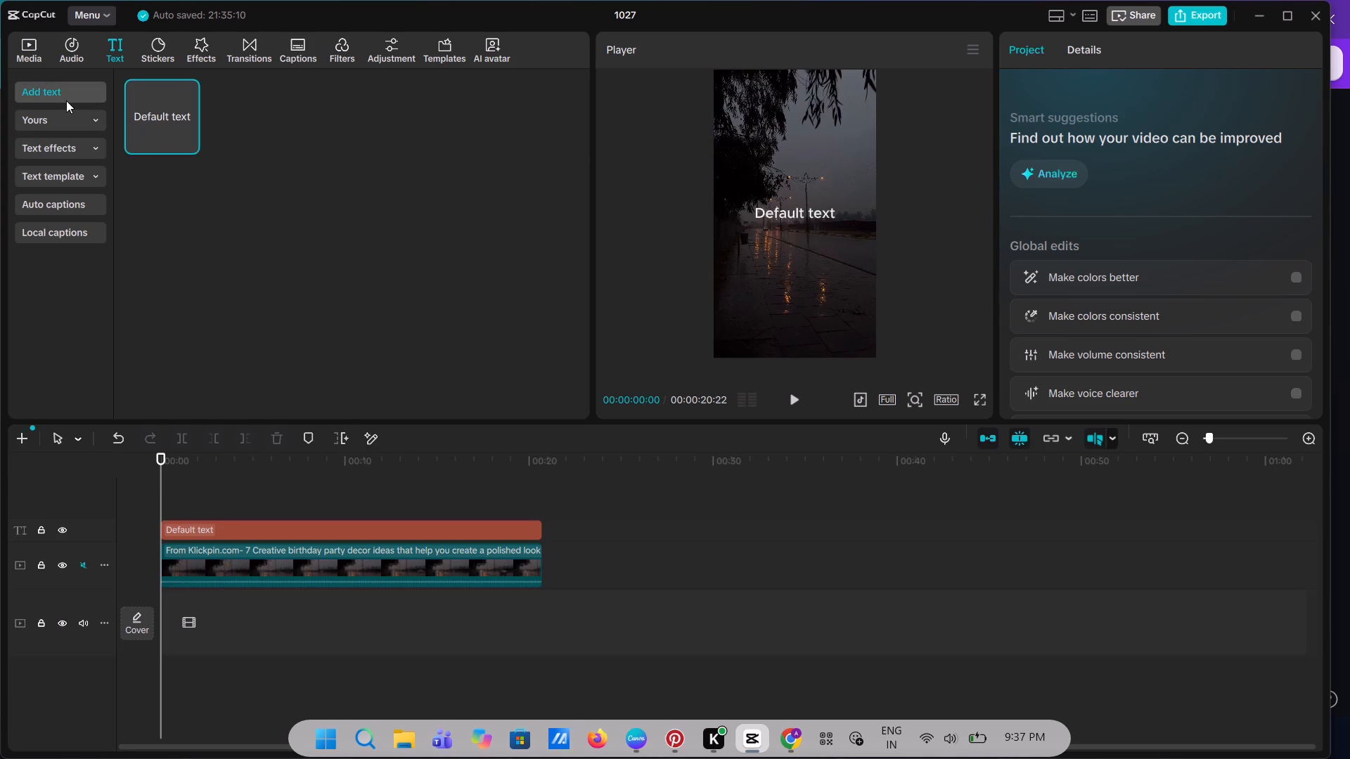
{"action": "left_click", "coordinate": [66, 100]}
Replace the Default text caption on the rainy street video with the copied quote "Maybe in another life, you'll choose me without hesitation.".
{"action": "left_click", "coordinate": [791, 210]}
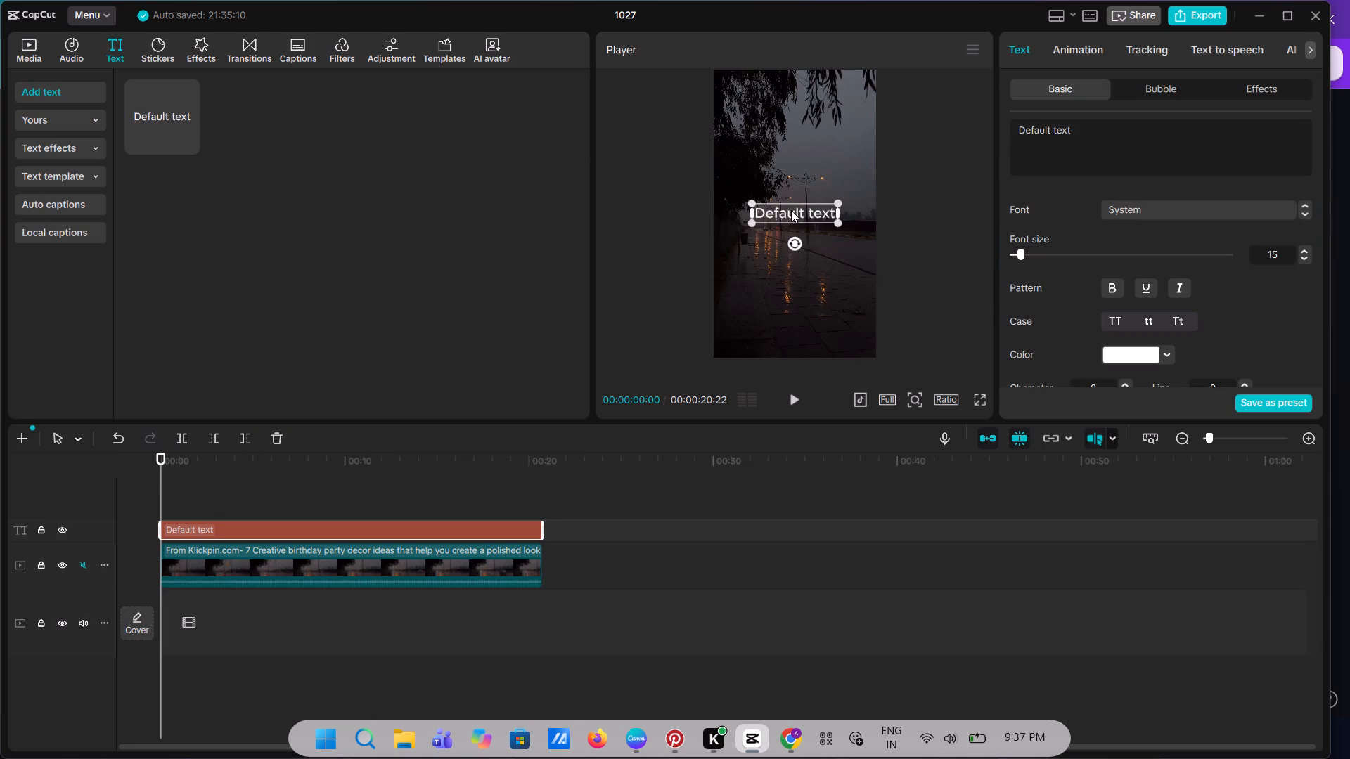
{"action": "left_click", "coordinate": [806, 213]}
{"action": "left_click", "coordinate": [1161, 153]}
{"action": "key", "text": "ctrl+BackSpace"}
{"action": "key", "text": "ctrl+BackSpace"}
{"action": "key", "text": "ctrl+BackSpace"}
{"action": "key", "text": "ctrl+BackSpace"}
{"action": "key", "text": "ctrl+BackSpace"}
{"action": "key", "text": "ctrl+BackSpace"}
{"action": "key", "text": "ctrl+BackSpace"}
{"action": "key", "text": "ctrl+BackSpace"}
{"action": "key", "text": "ctrl+BackSpace"}
{"action": "key", "text": "ctrl+BackSpace"}
{"action": "key", "text": "ctrl+BackSpace"}
{"action": "key", "text": "ctrl+BackSpace"}
{"action": "key", "text": "ctrl+BackSpace"}
{"action": "key", "text": "ctrl+BackSpace"}
{"action": "key", "text": "ctrl+BackSpace"}
{"action": "key", "text": "ctrl+BackSpace"}
{"action": "key", "text": "ctrl+BackSpace"}
{"action": "key", "text": "ctrl+BackSpace"}
{"action": "key", "text": "ctrl+BackSpace"}
{"action": "key", "text": "ctrl+BackSpace"}
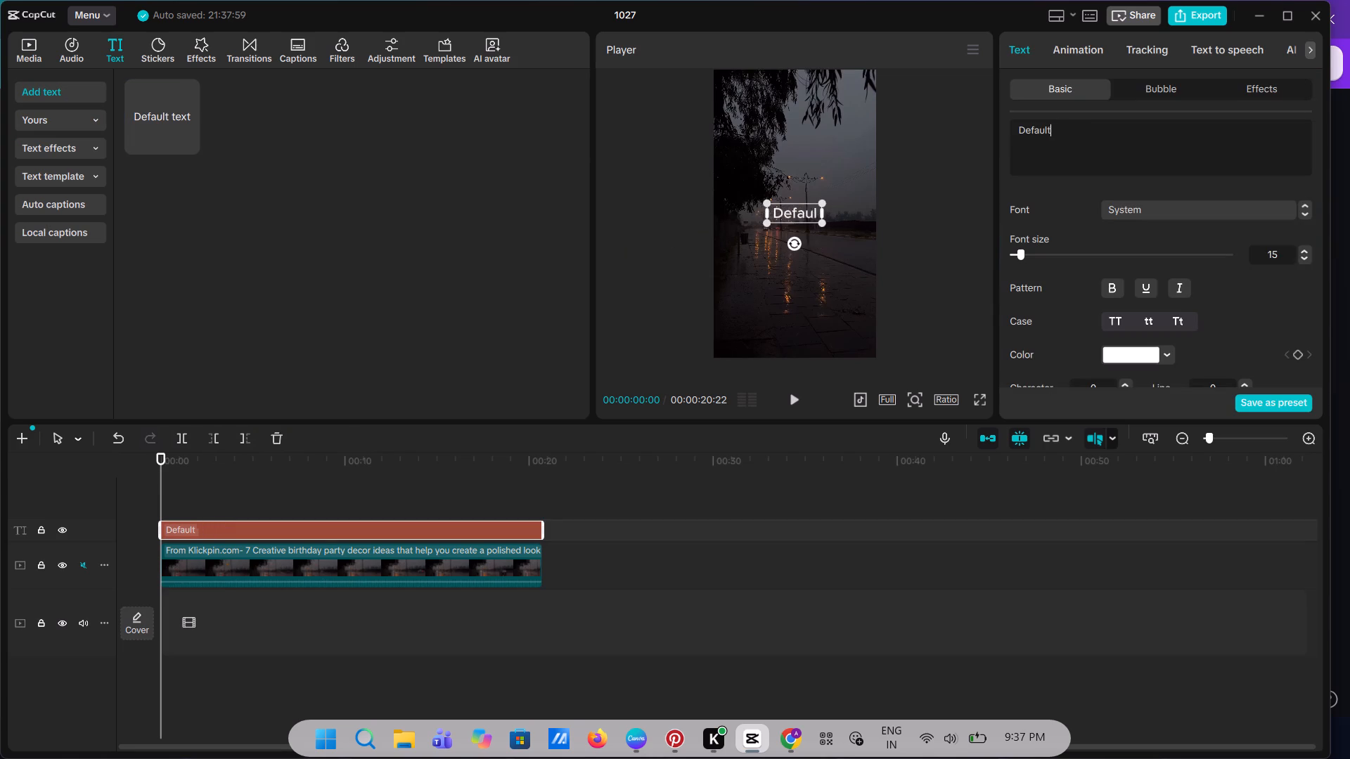
{"action": "key", "text": "ctrl+v"}
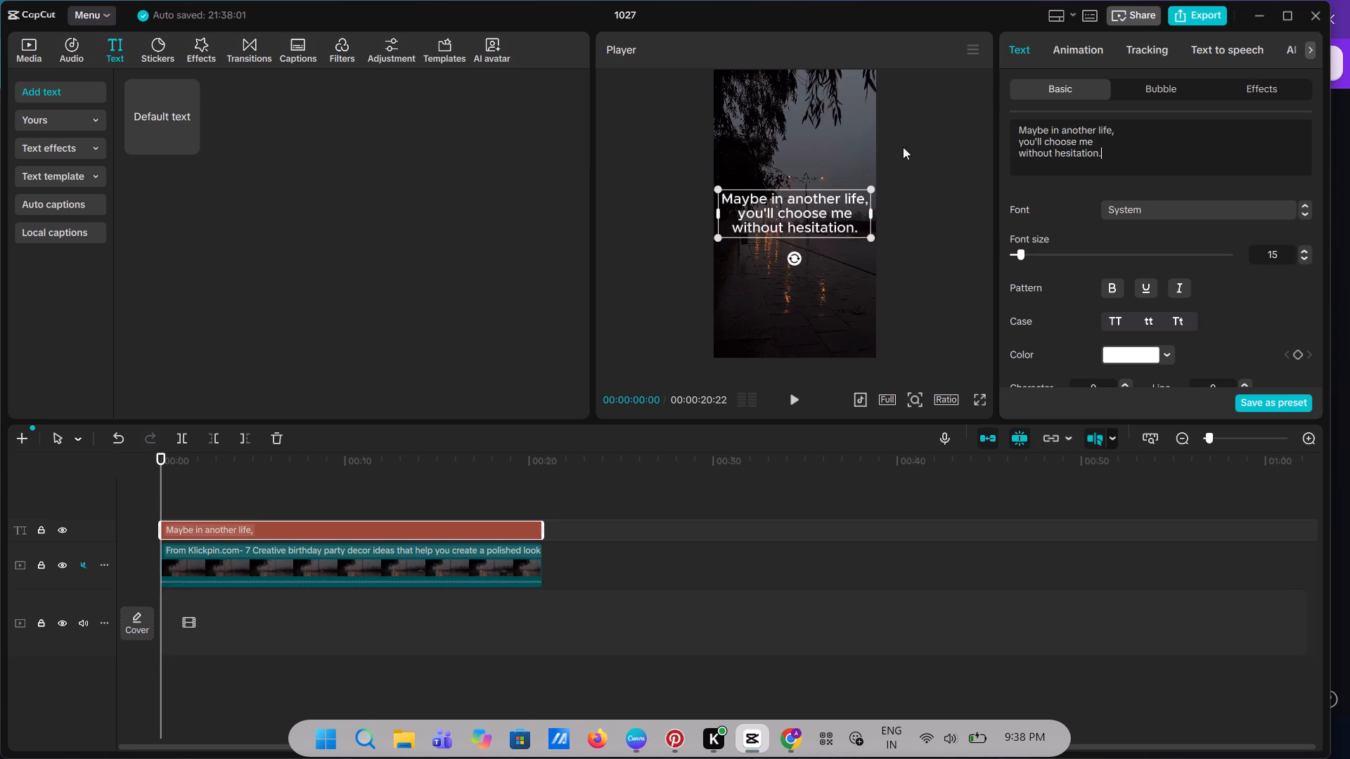
{"action": "left_click", "coordinate": [868, 210]}
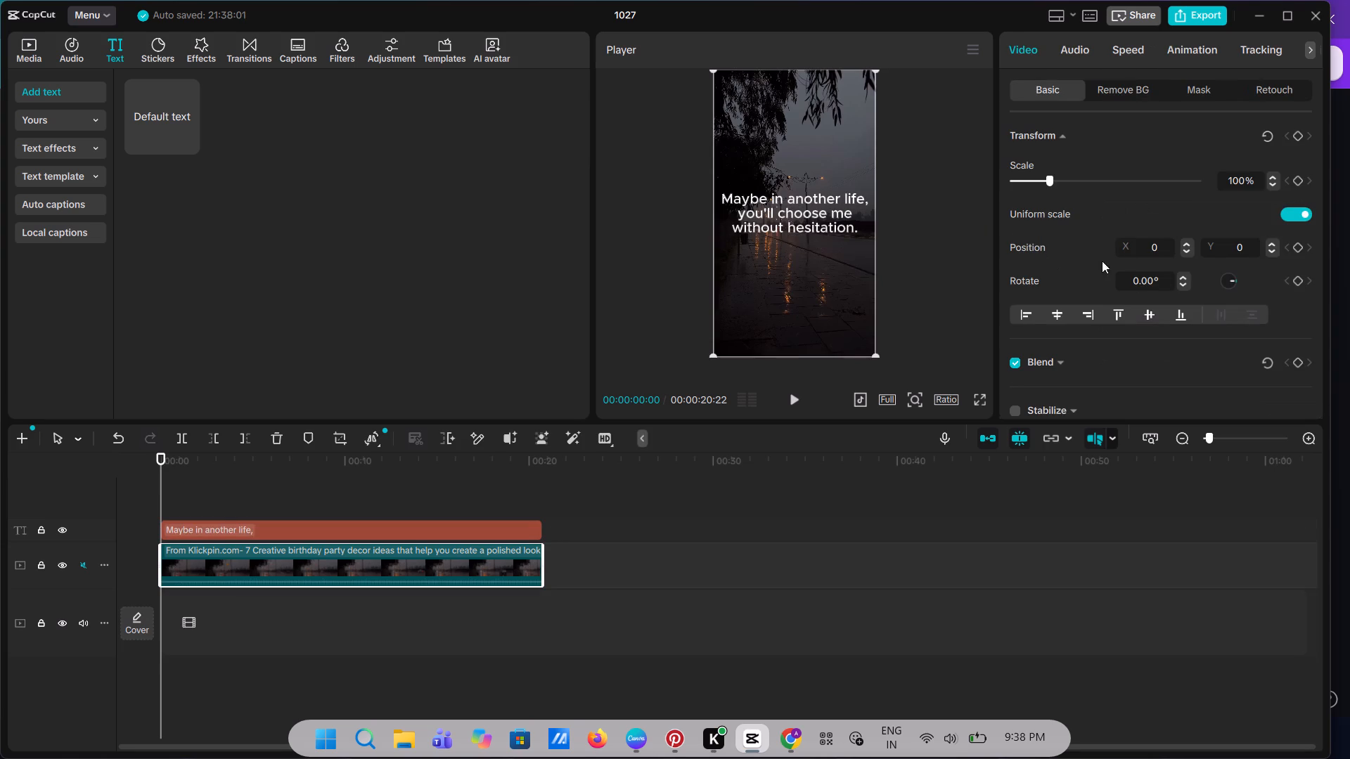
In CapCut, make the "Maybe in another life, you'll choose me without hesitation." text overlay bold.
{"action": "left_click", "coordinate": [836, 216]}
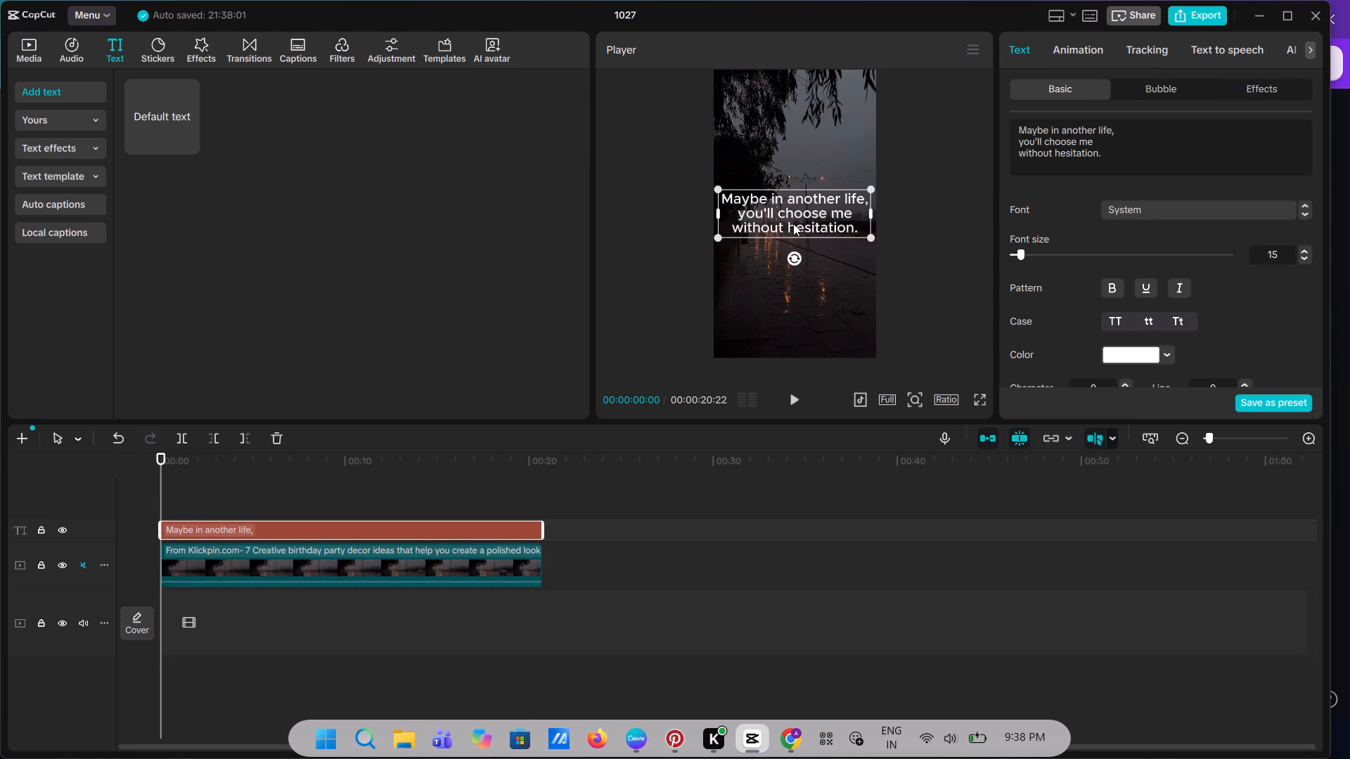
{"action": "left_click", "coordinate": [793, 223]}
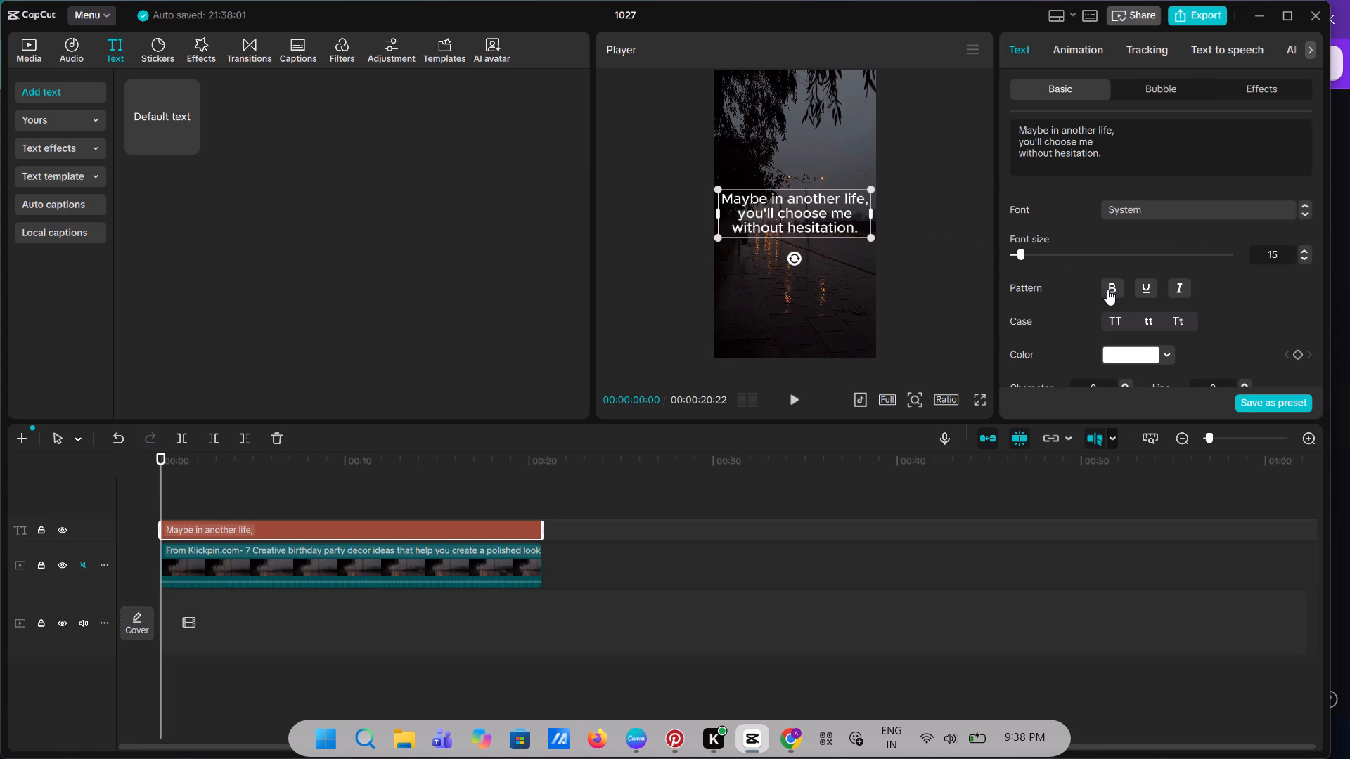
{"action": "left_click", "coordinate": [1107, 290]}
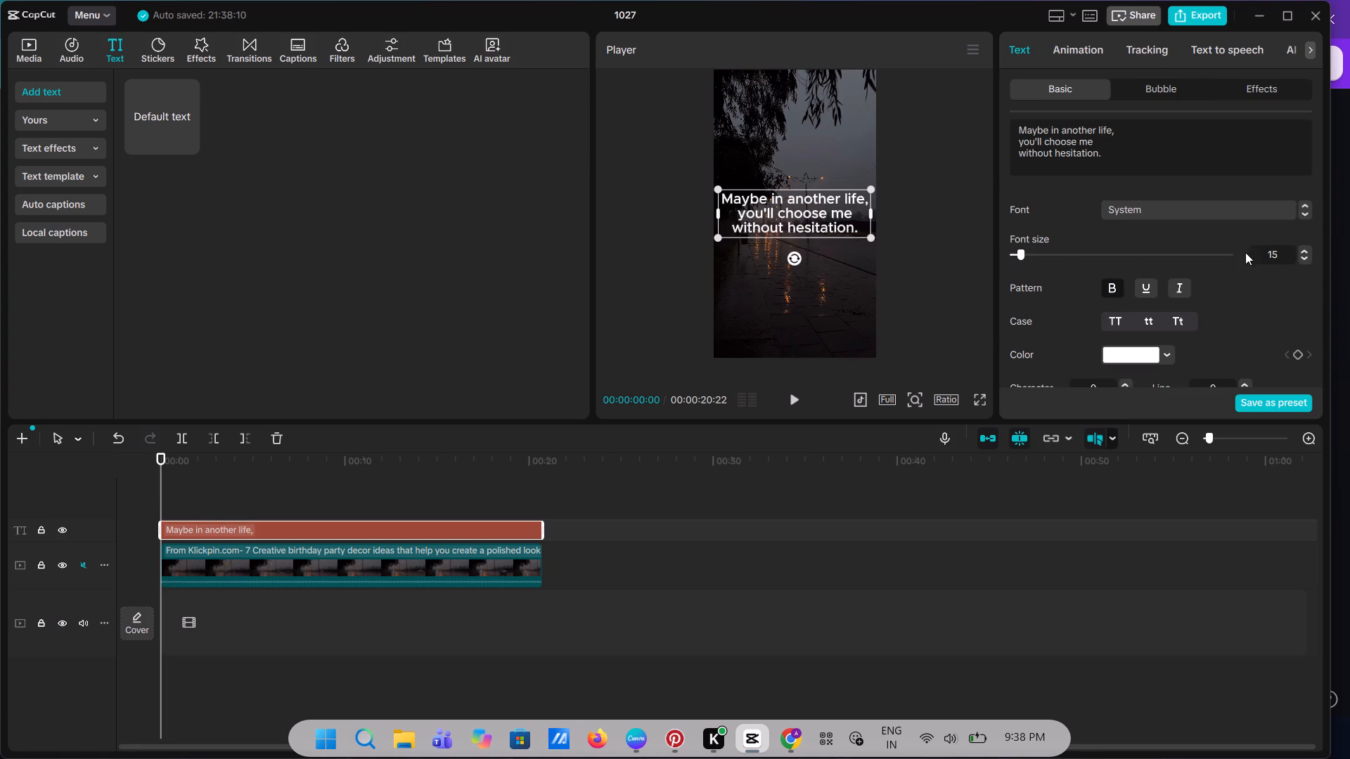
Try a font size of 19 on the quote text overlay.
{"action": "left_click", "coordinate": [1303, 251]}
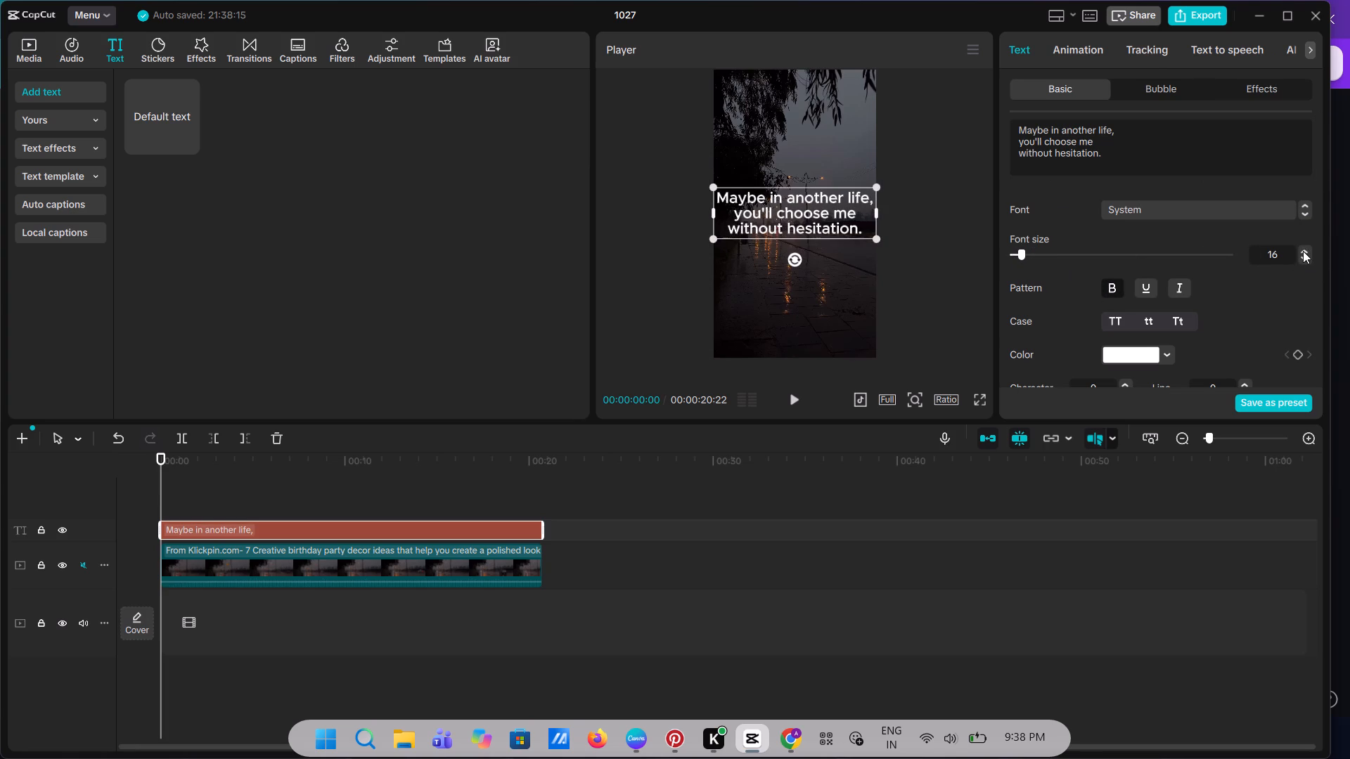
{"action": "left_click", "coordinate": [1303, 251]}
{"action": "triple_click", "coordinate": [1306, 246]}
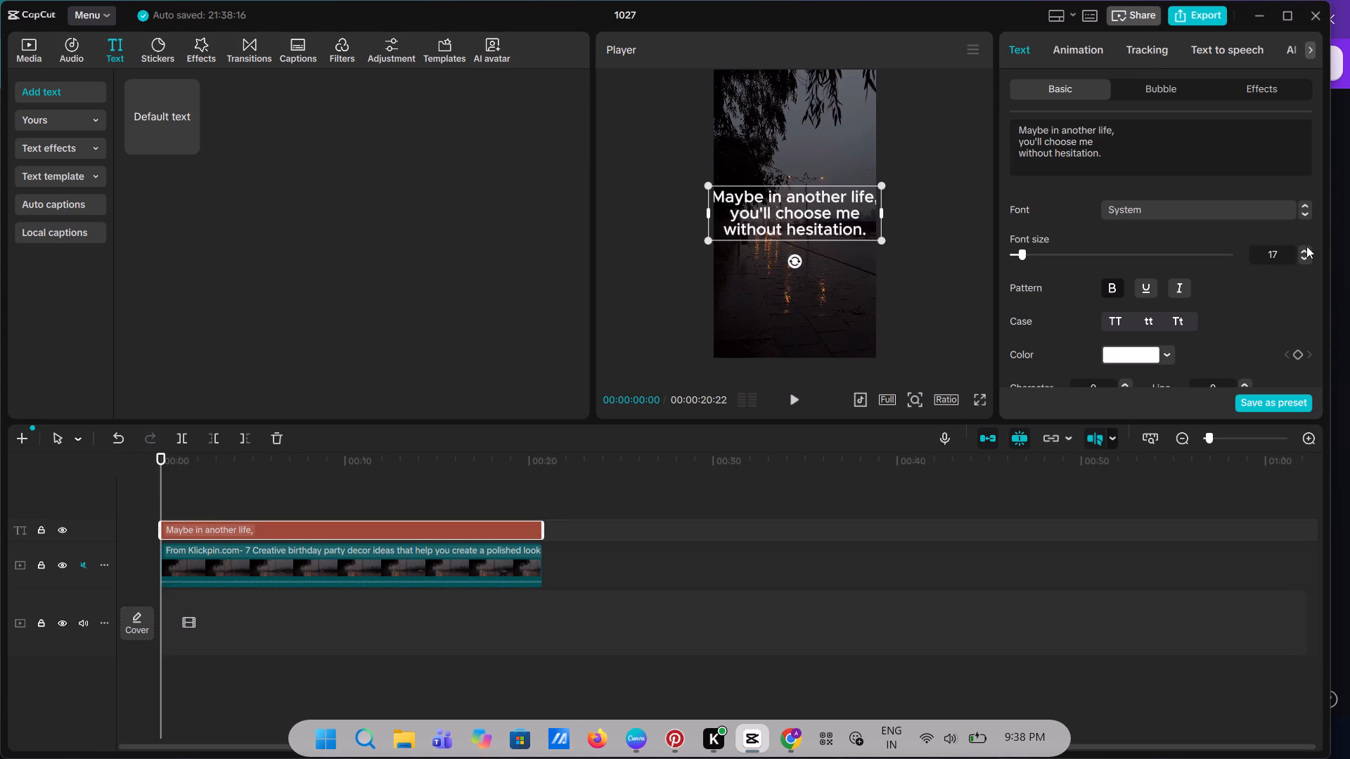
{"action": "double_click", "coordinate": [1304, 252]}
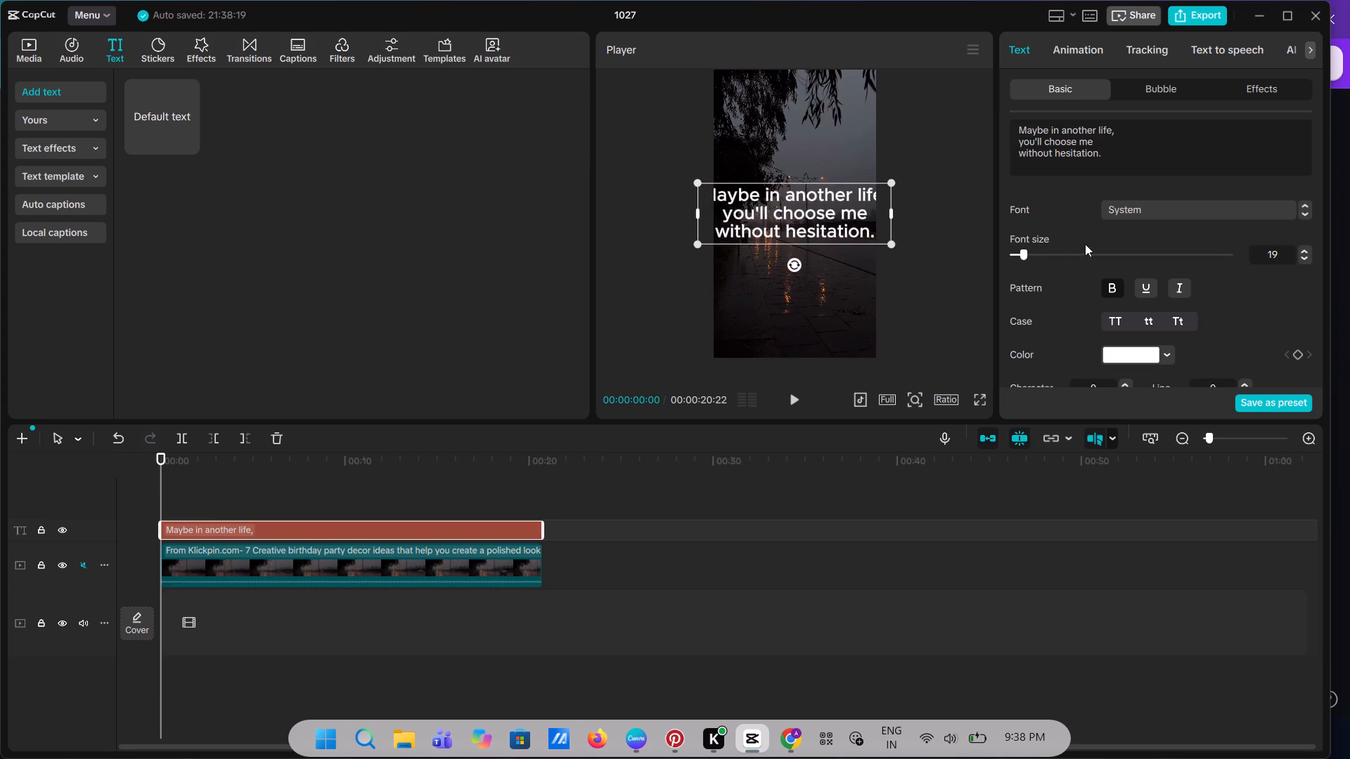
Set the quote text overlay's font size to 11.
{"action": "left_click", "coordinate": [1022, 256]}
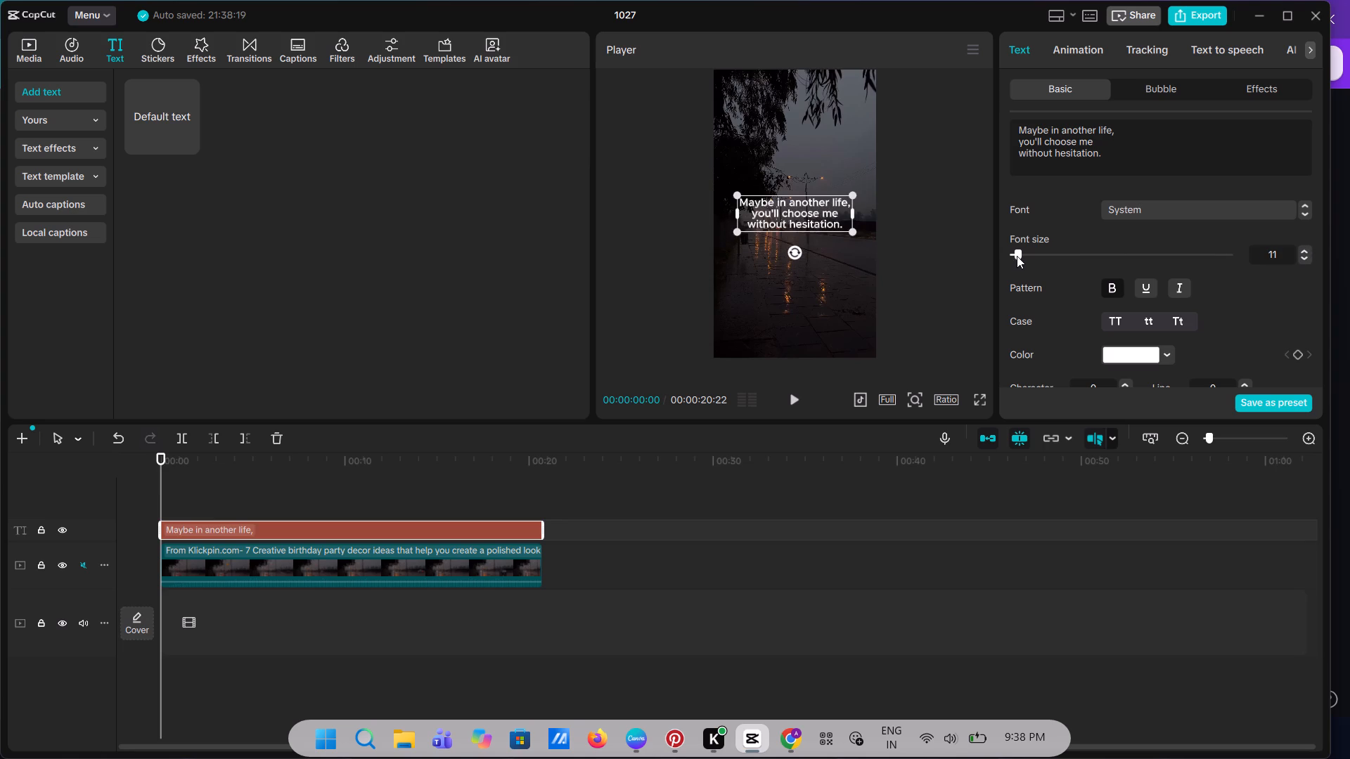
Adjust the quote text box's width so it fits closely around the quote's three lines.
{"action": "left_click_drag", "start_coordinate": [853, 215], "coordinate": [862, 214]}
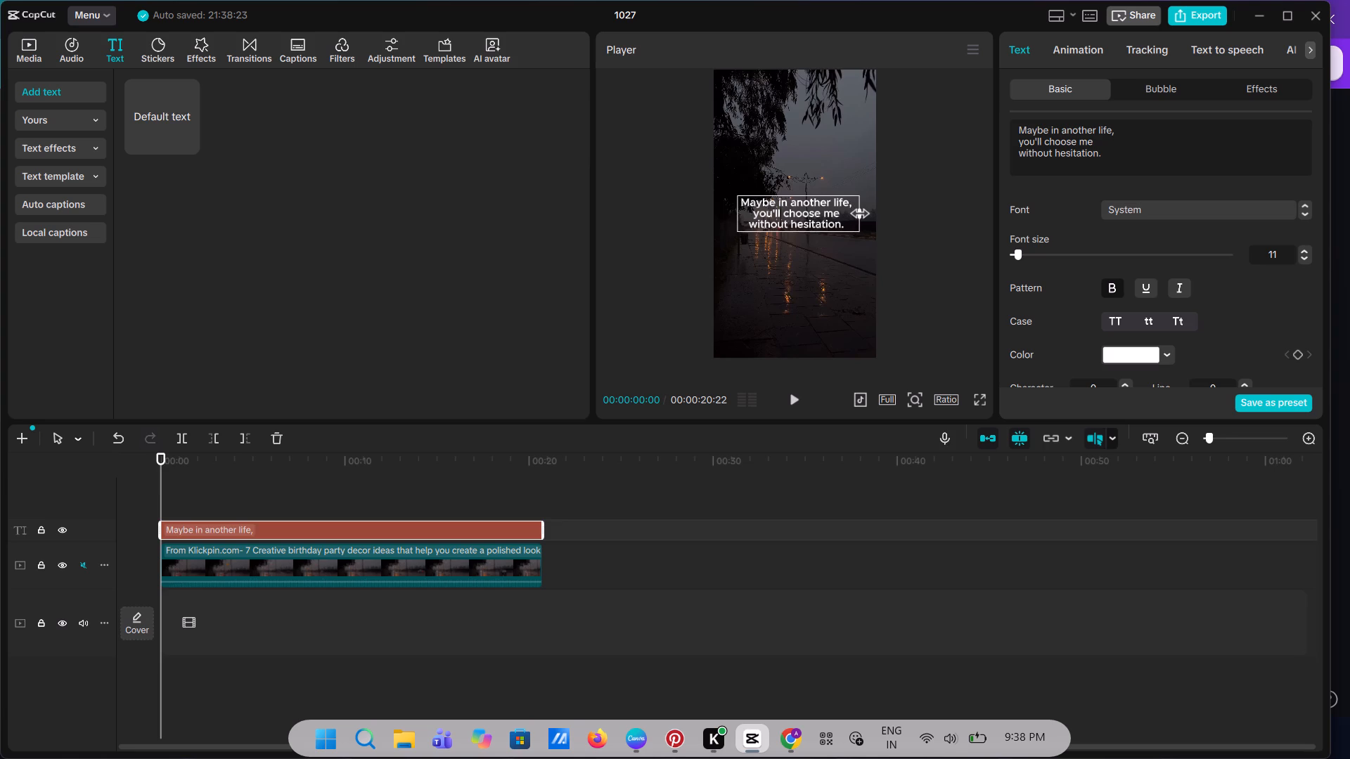
{"action": "left_click_drag", "start_coordinate": [862, 214], "coordinate": [946, 208]}
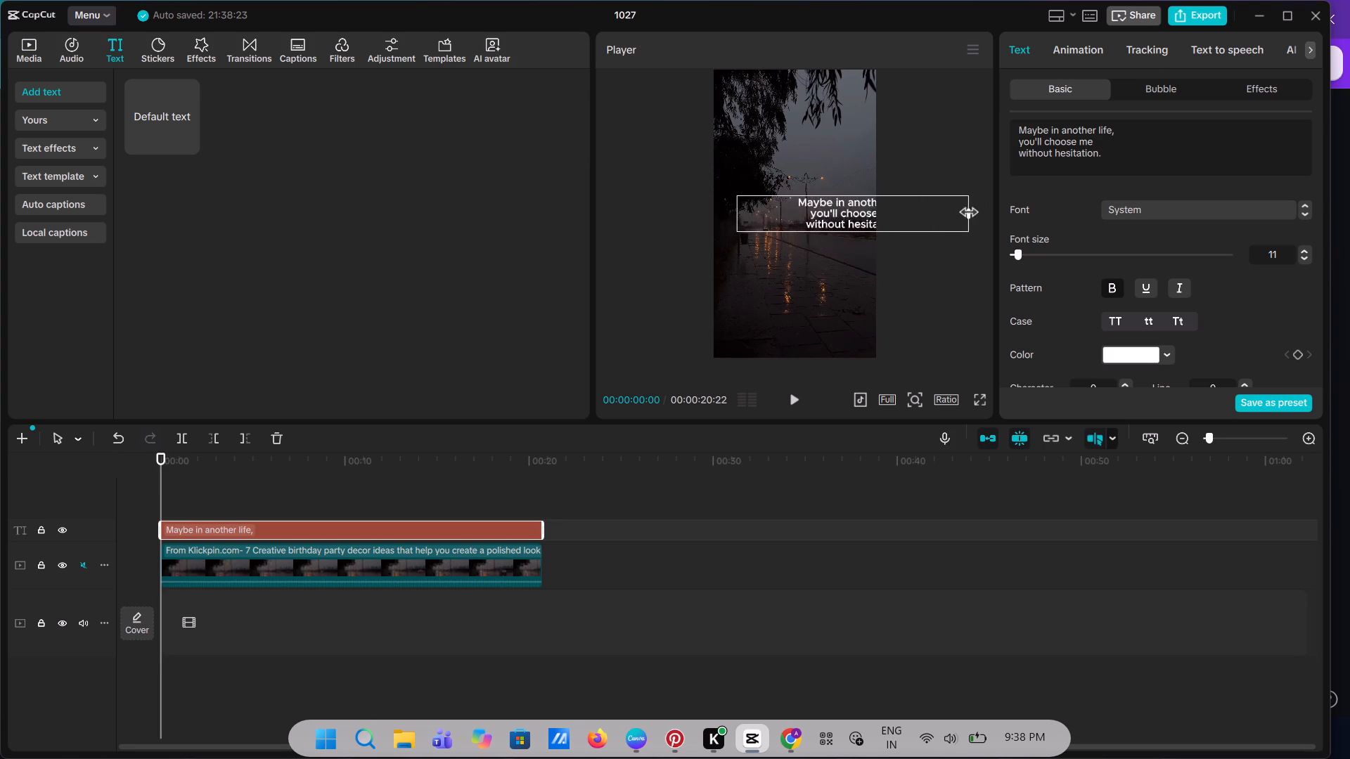
{"action": "left_click_drag", "start_coordinate": [946, 208], "coordinate": [796, 222]}
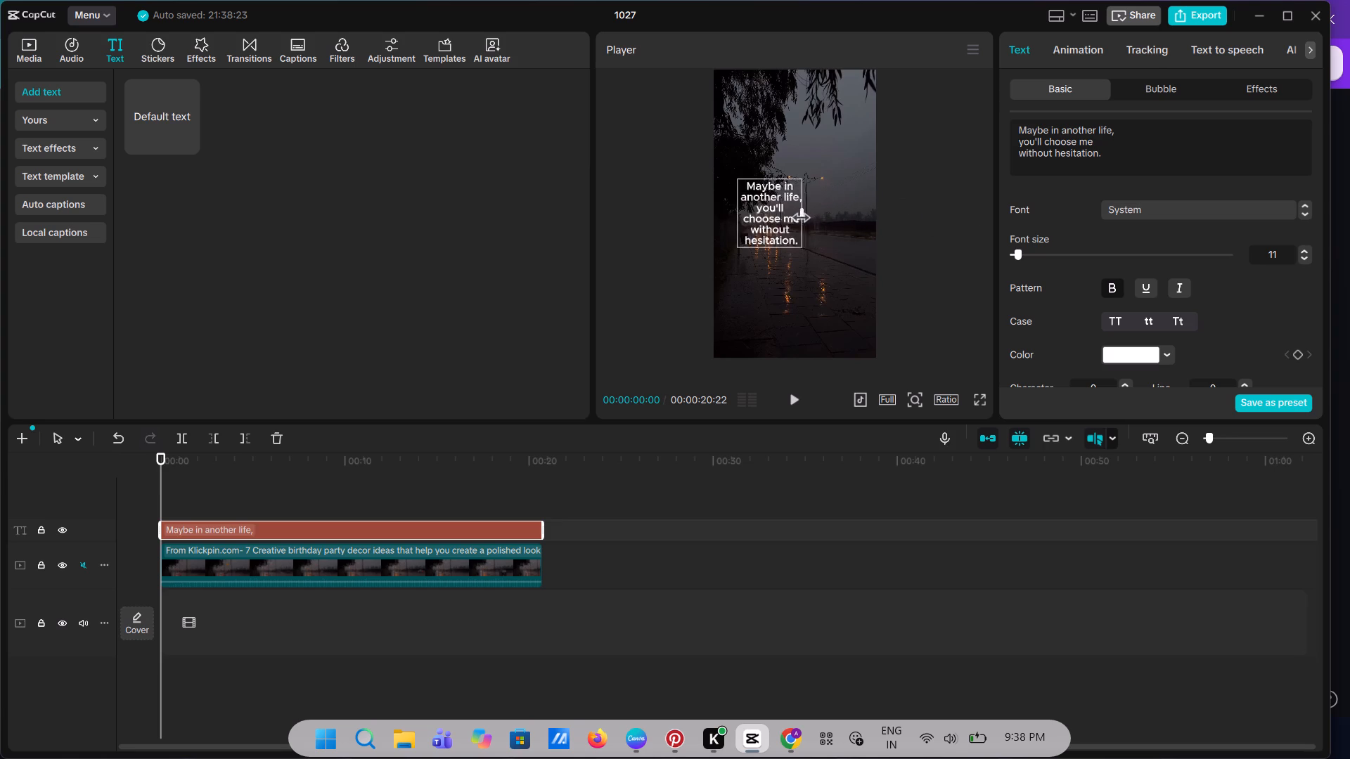
{"action": "left_click_drag", "start_coordinate": [796, 222], "coordinate": [874, 228]}
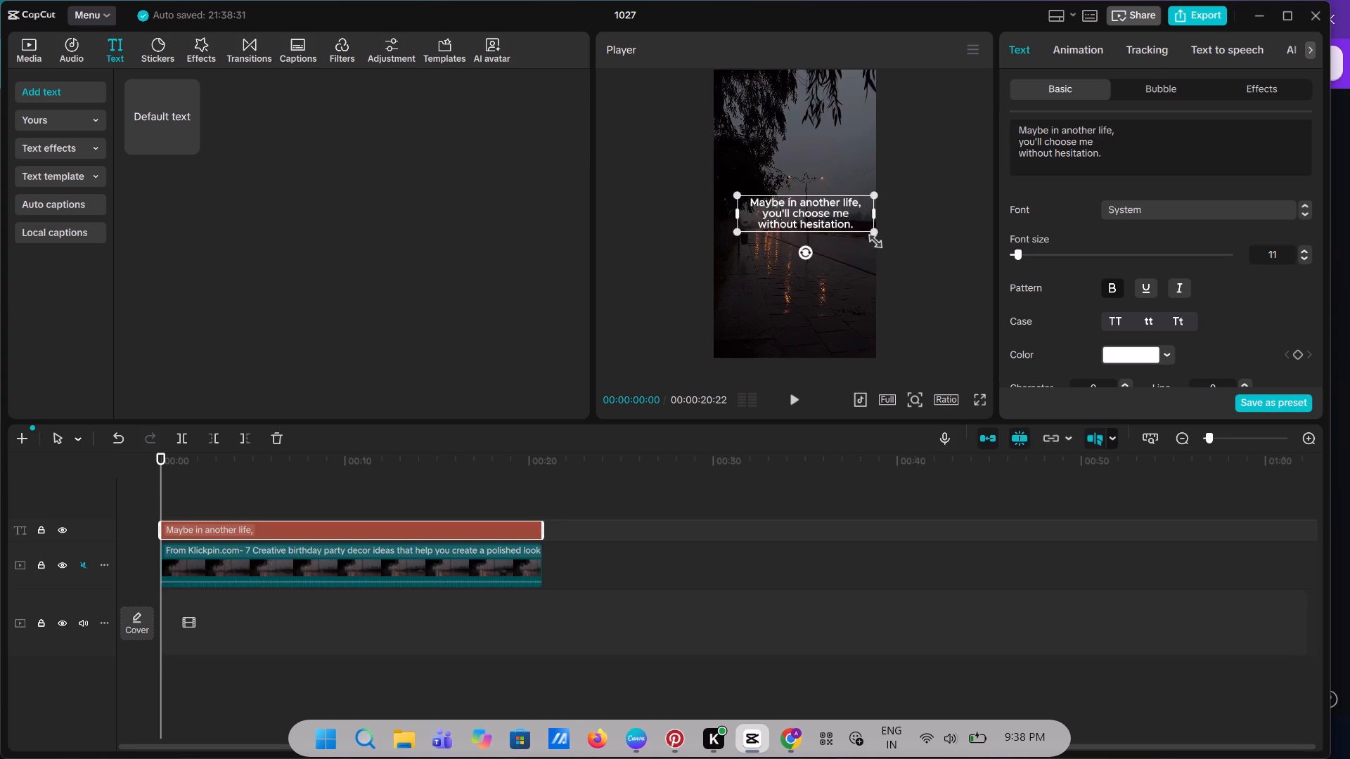
{"action": "left_click_drag", "start_coordinate": [871, 225], "coordinate": [860, 242]}
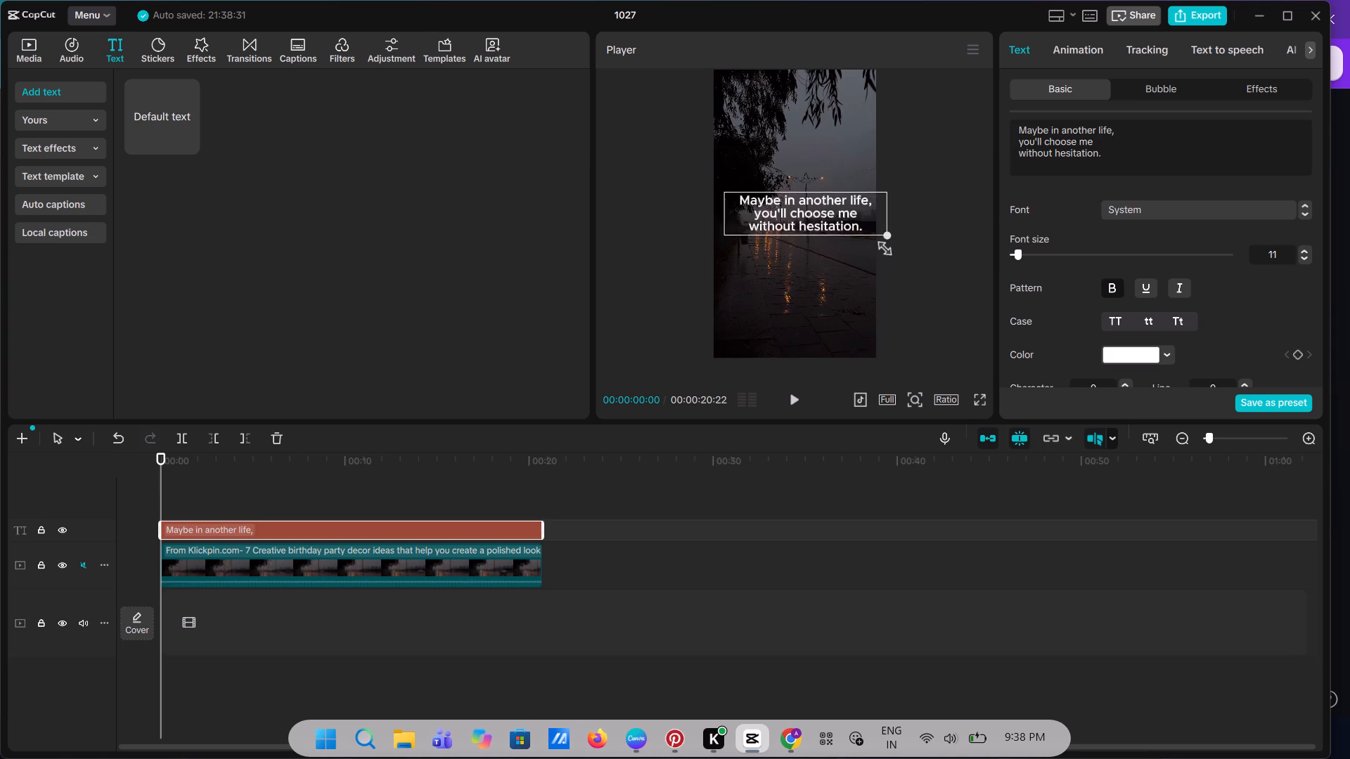
{"action": "left_click_drag", "start_coordinate": [860, 242], "coordinate": [859, 241]}
{"action": "left_click", "coordinate": [871, 214]}
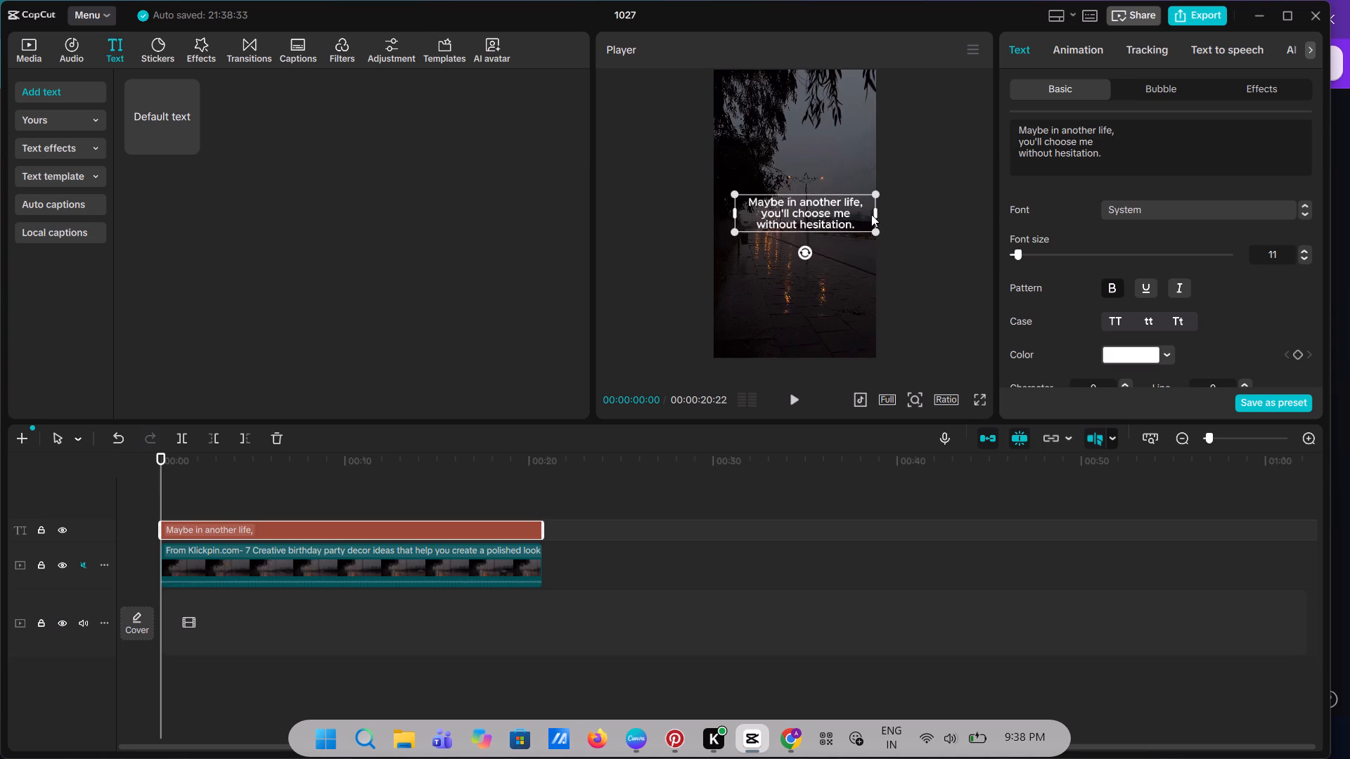
{"action": "left_click_drag", "start_coordinate": [878, 211], "coordinate": [872, 211]}
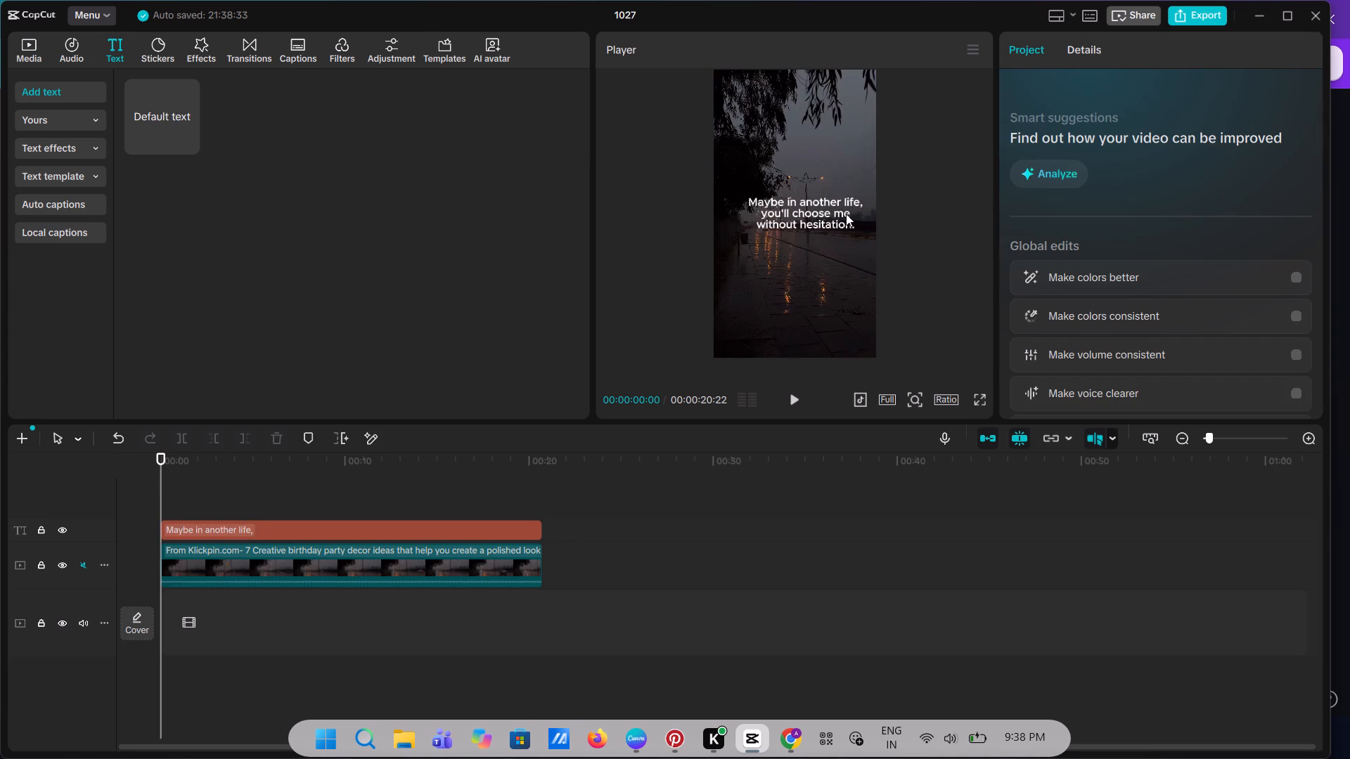
{"action": "left_click", "coordinate": [846, 214]}
{"action": "left_click_drag", "start_coordinate": [875, 214], "coordinate": [899, 222]}
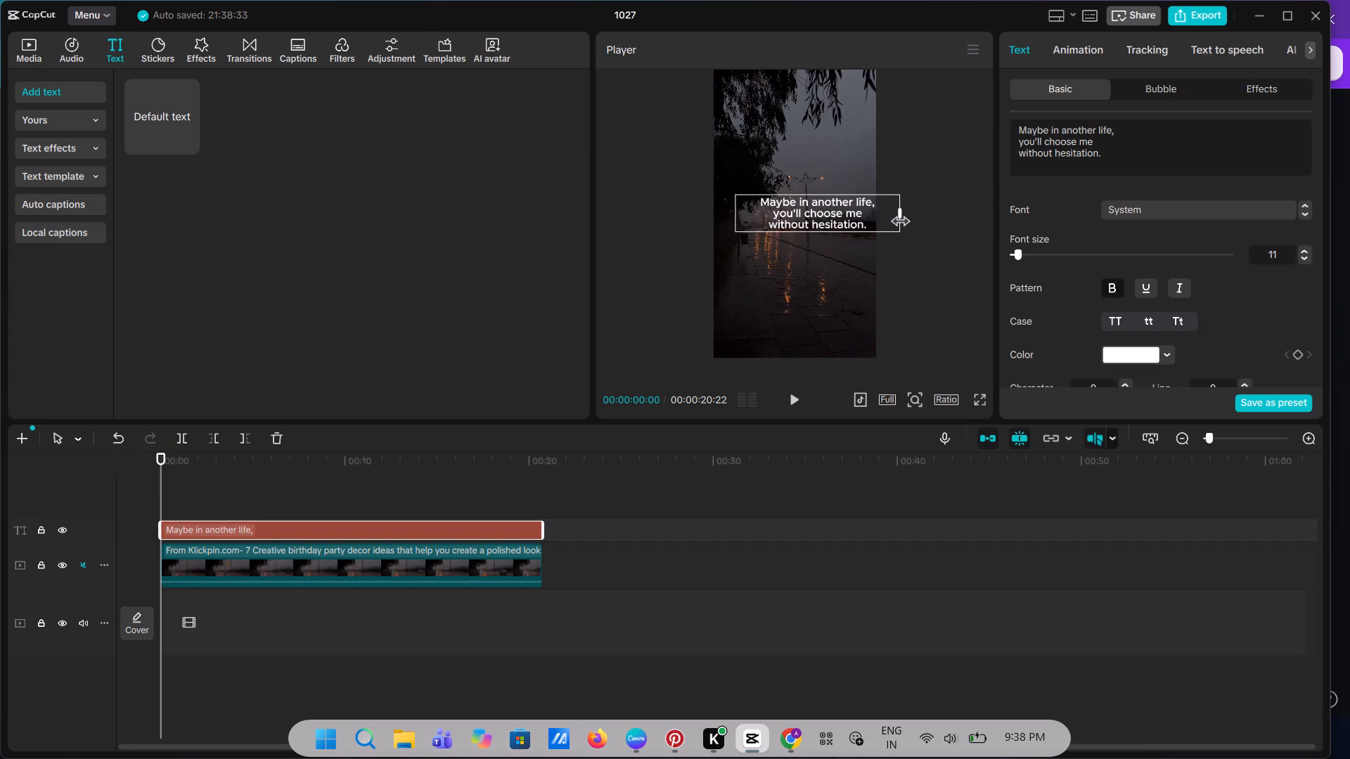
{"action": "left_click_drag", "start_coordinate": [899, 222], "coordinate": [856, 217]}
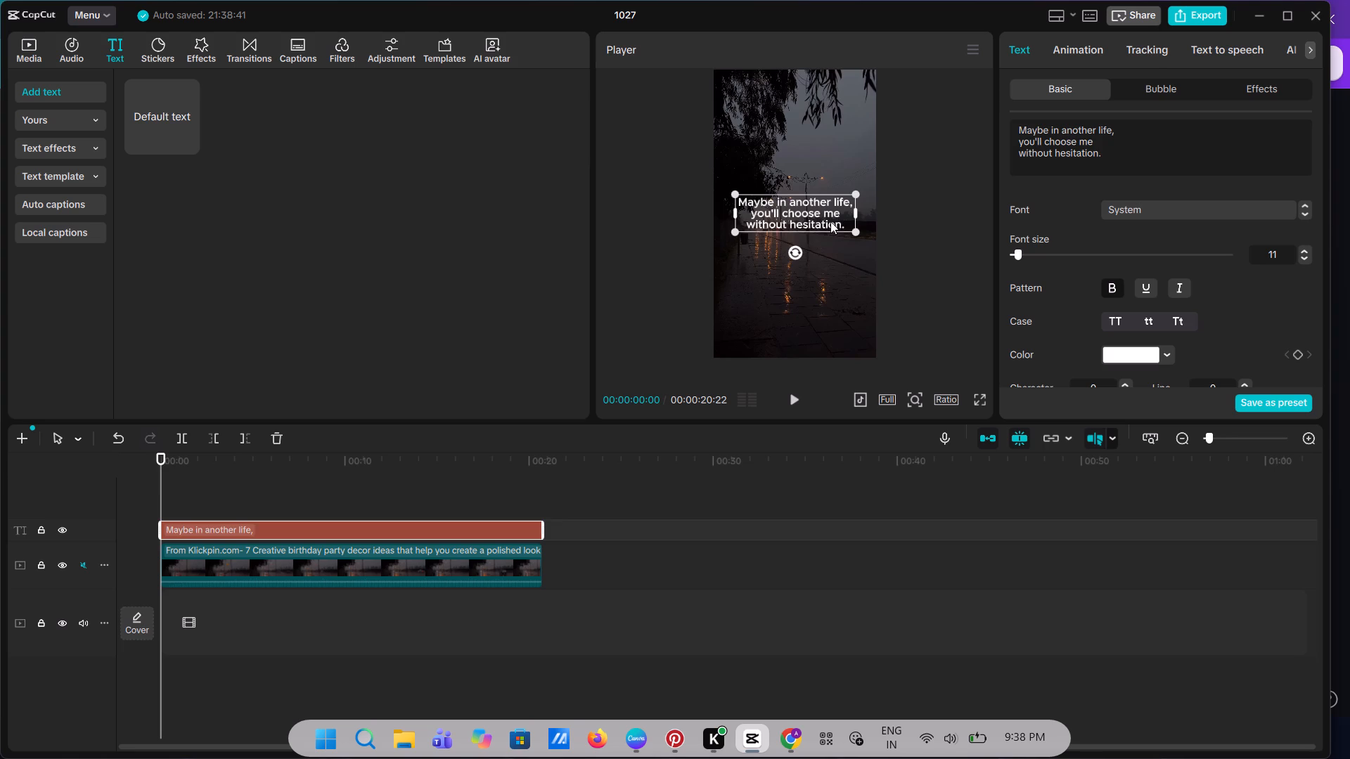
Move the quote text overlay up into the upper part of the video frame, centred horizontally.
{"action": "left_click", "coordinate": [823, 226]}
{"action": "left_click_drag", "start_coordinate": [823, 226], "coordinate": [822, 220]}
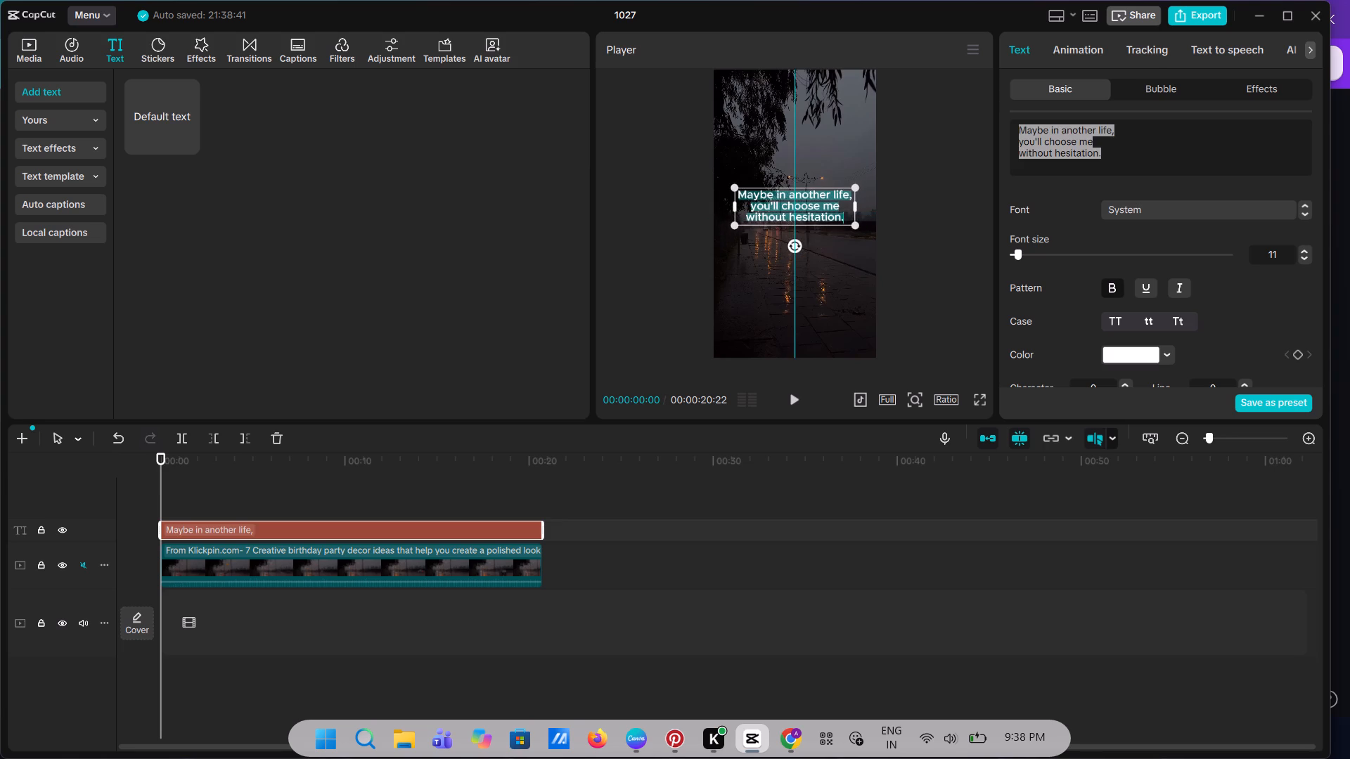
{"action": "left_click_drag", "start_coordinate": [822, 220], "coordinate": [814, 96]}
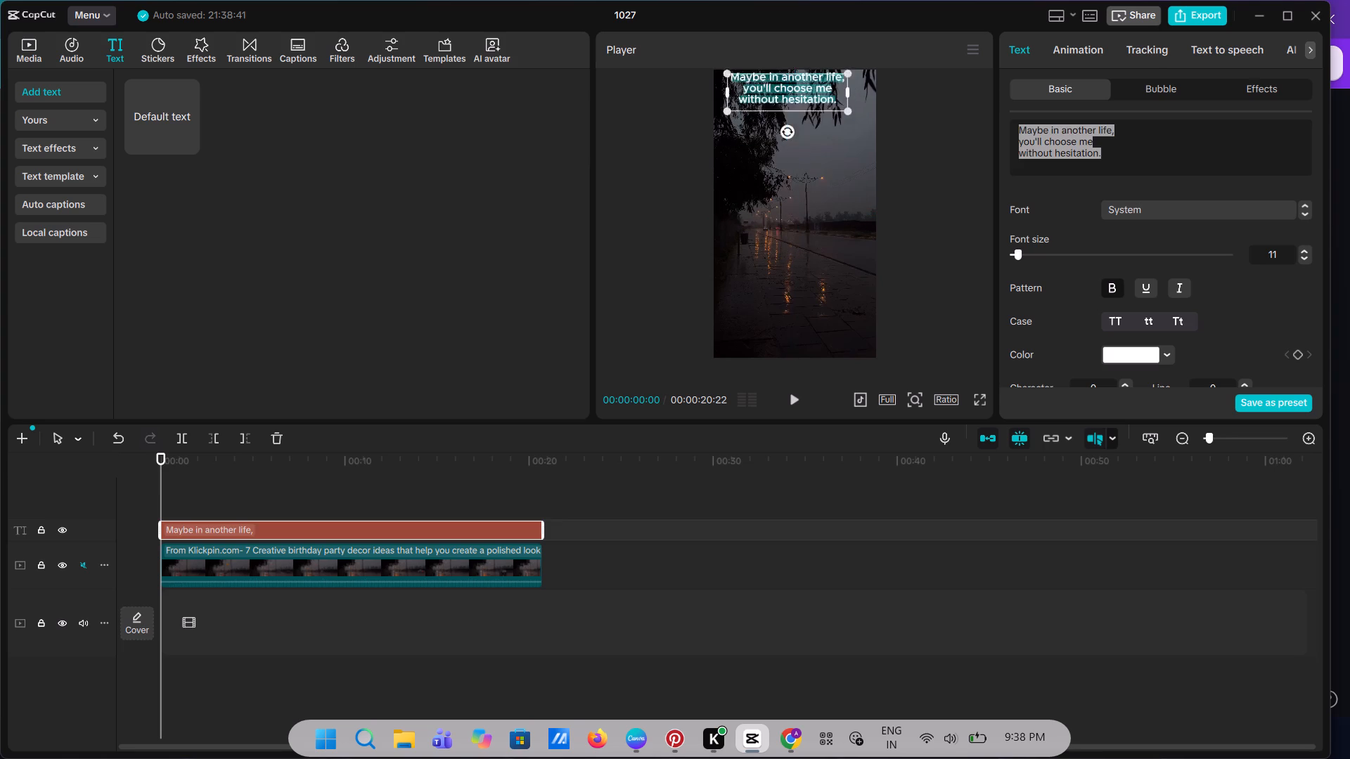
{"action": "left_click_drag", "start_coordinate": [814, 96], "coordinate": [825, 170]}
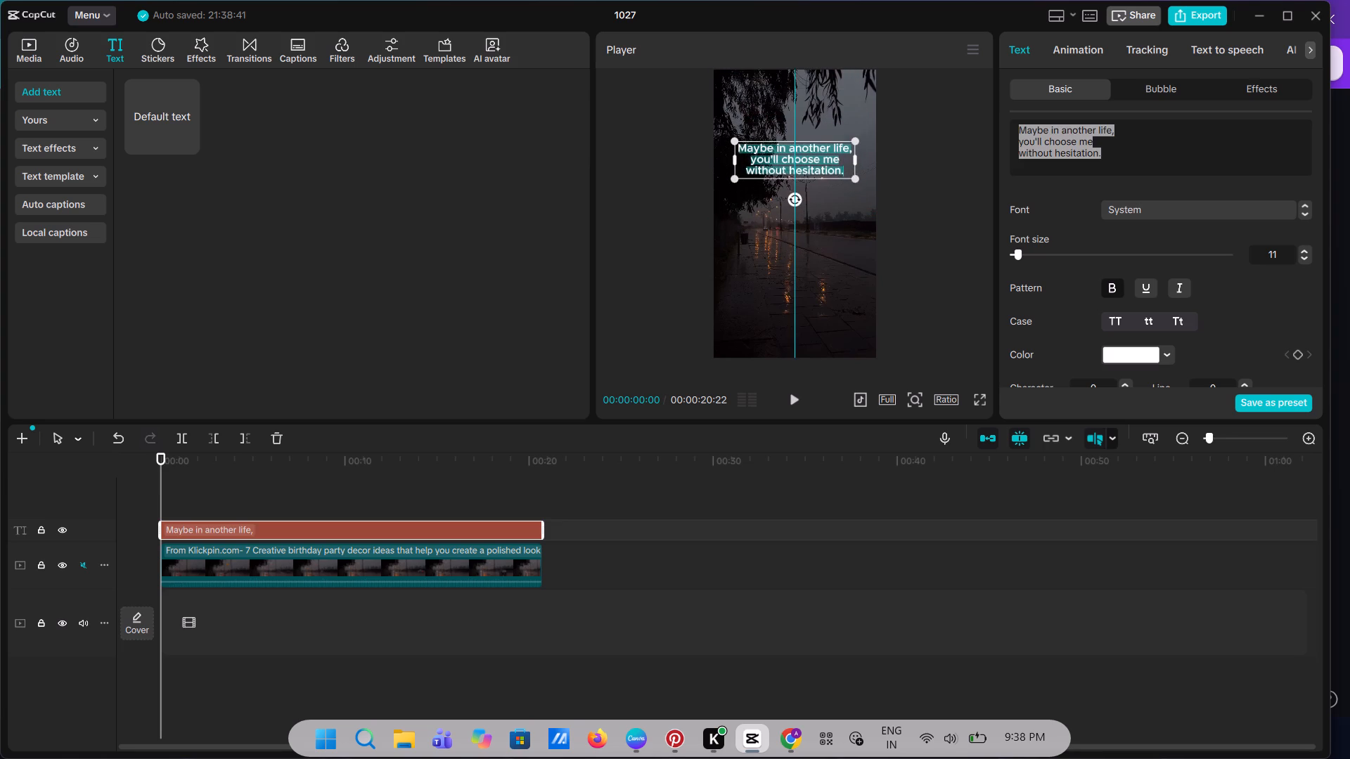
{"action": "left_click_drag", "start_coordinate": [825, 170], "coordinate": [825, 169]}
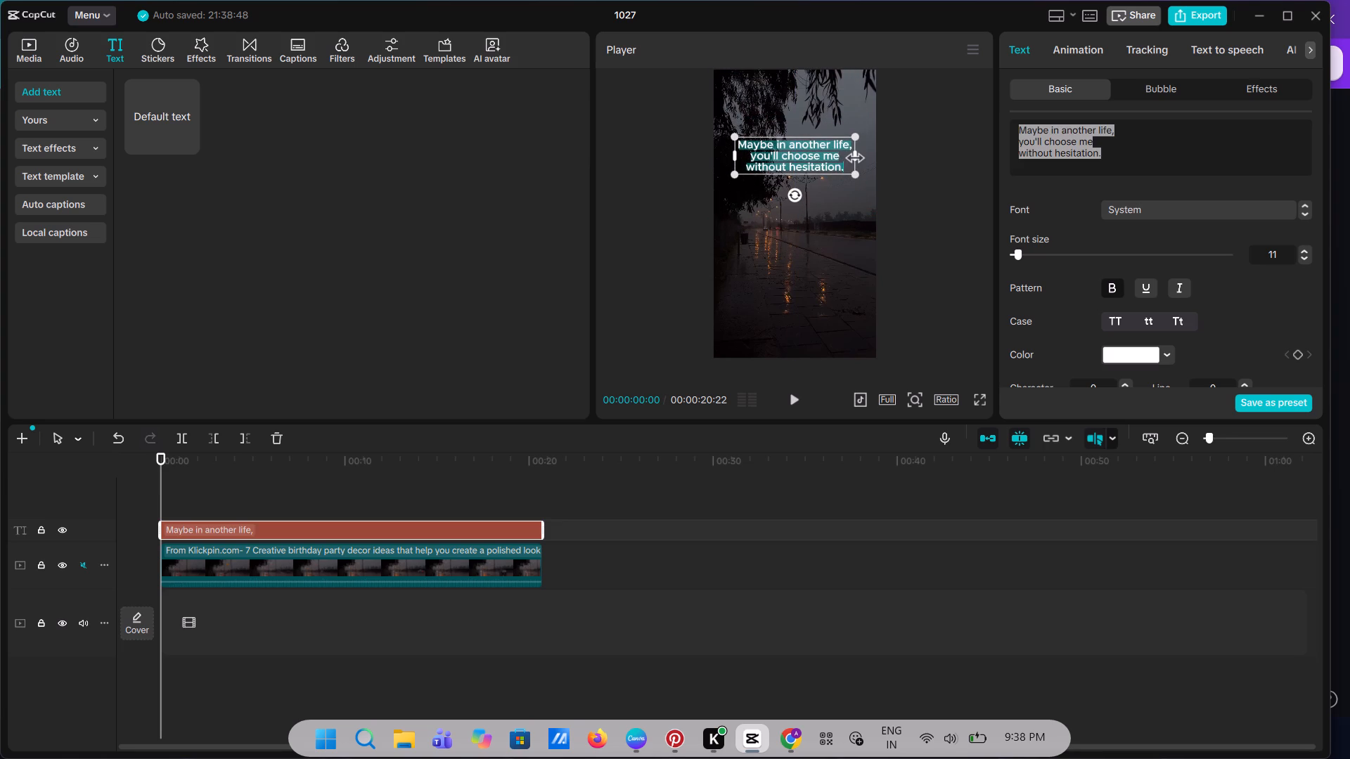
Scale up the quote text overlay to fill most of the video frame's width on three lines.
{"action": "left_click", "coordinate": [856, 157]}
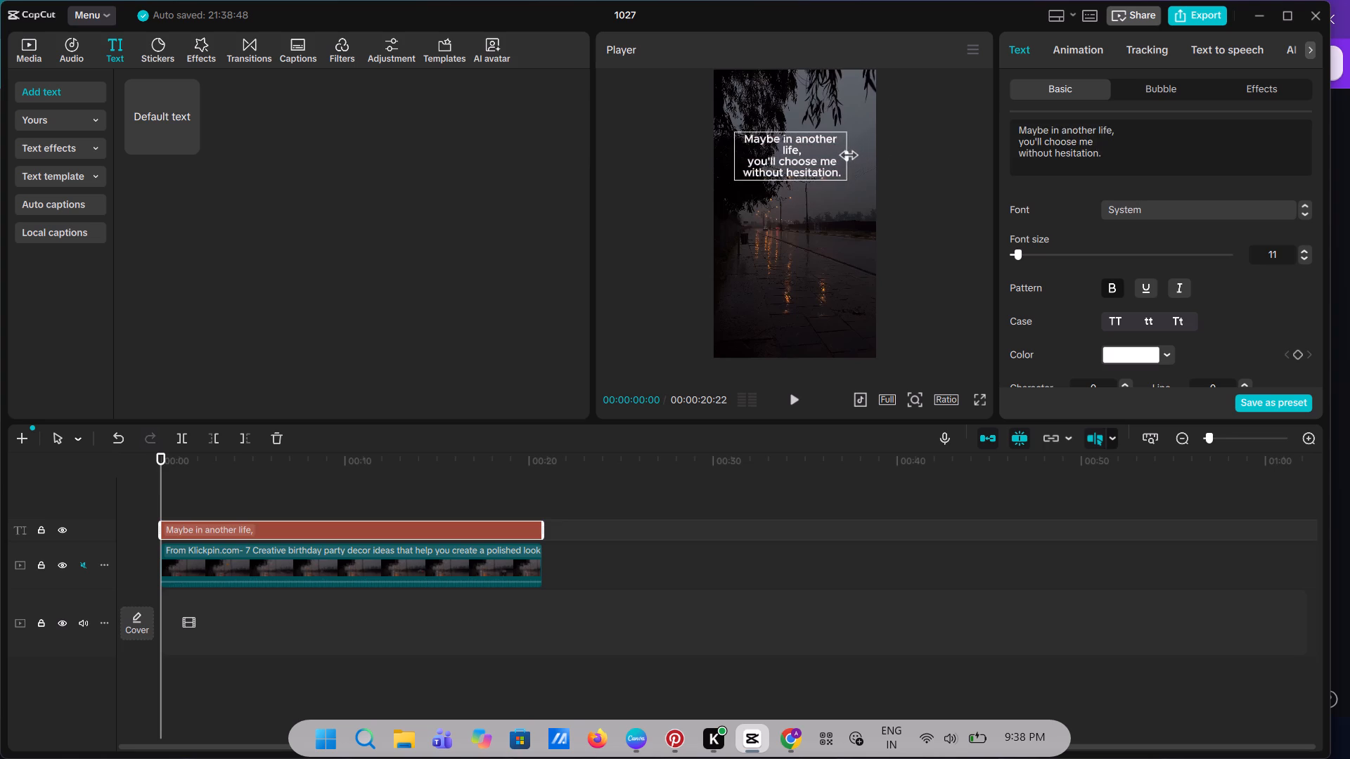
{"action": "left_click_drag", "start_coordinate": [855, 175], "coordinate": [844, 178]}
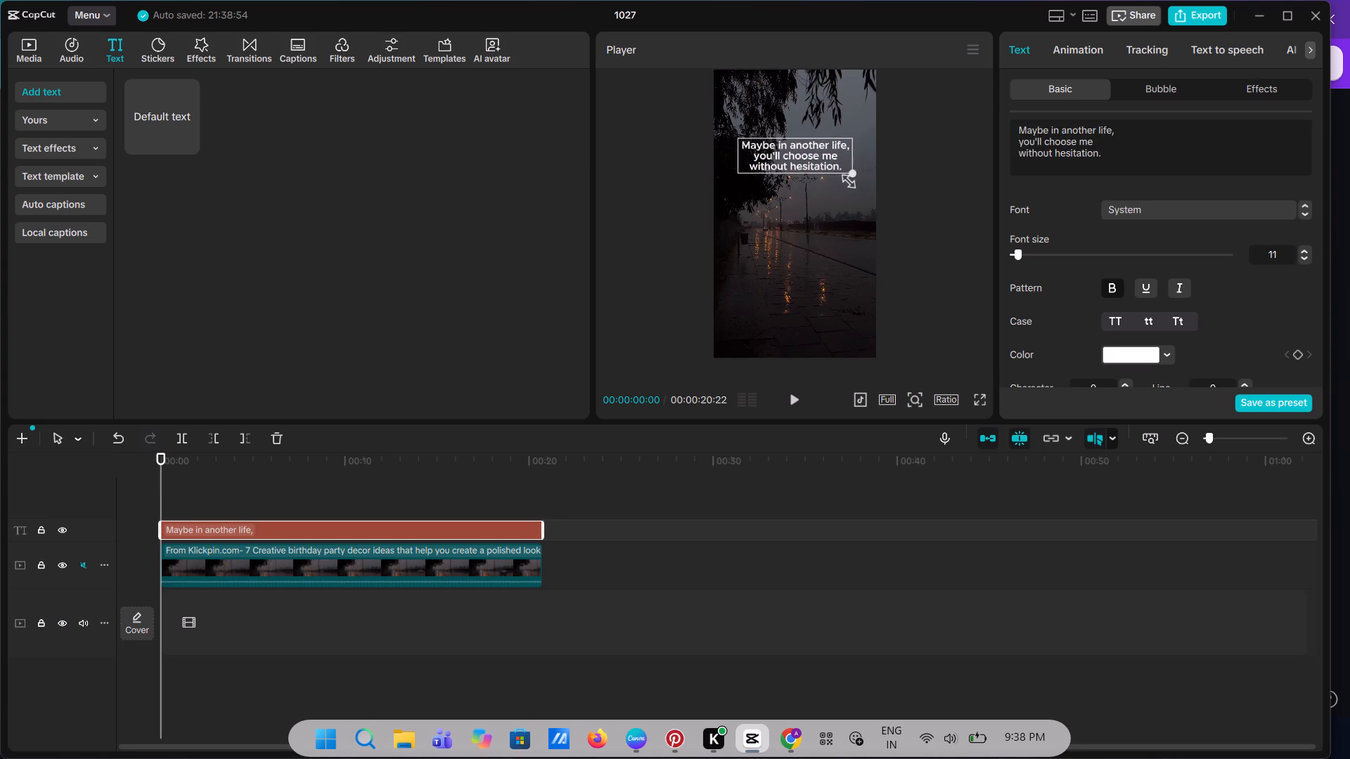
{"action": "left_click_drag", "start_coordinate": [844, 178], "coordinate": [865, 183]}
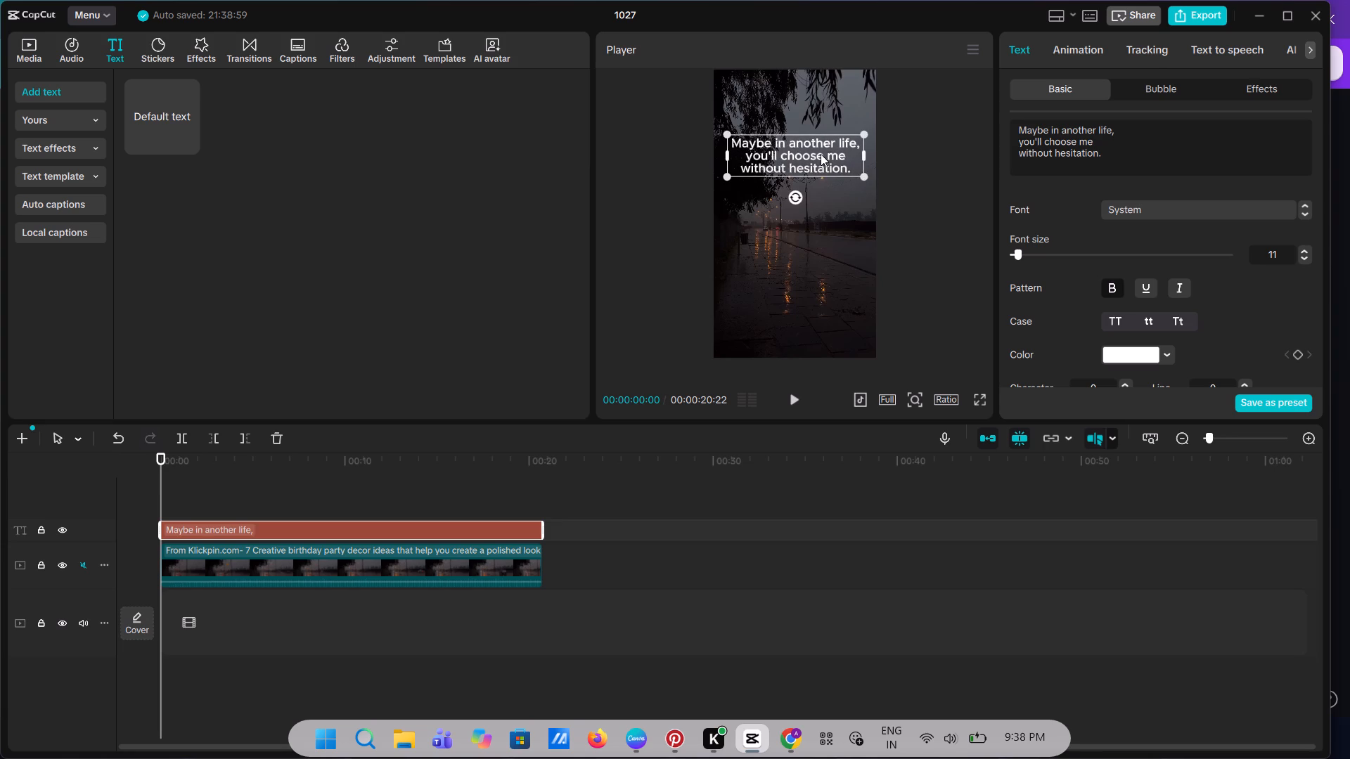
Fine-tune the enlarged quote's vertical position just below the hanging branches, centred horizontally, and deselect it.
{"action": "left_click_drag", "start_coordinate": [821, 154], "coordinate": [842, 154]}
{"action": "left_click", "coordinate": [809, 153]}
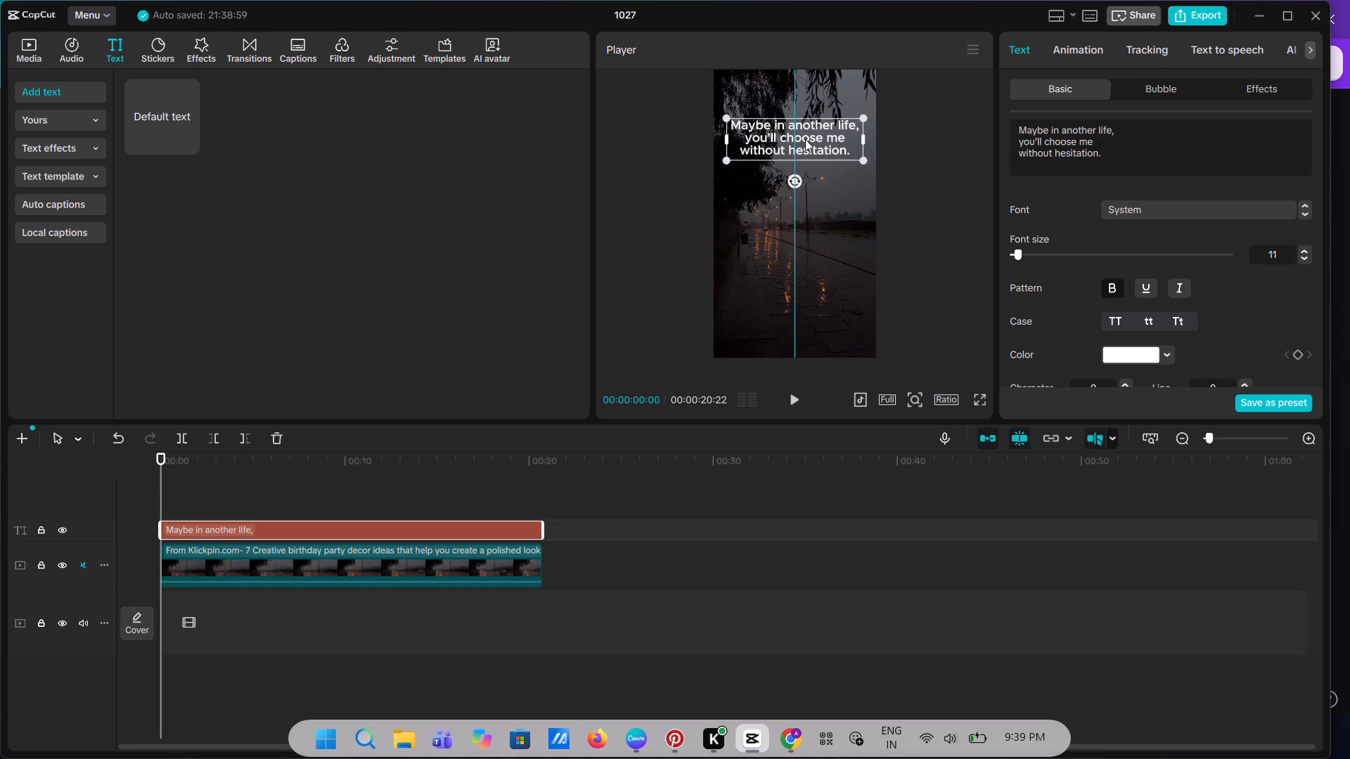
{"action": "left_click_drag", "start_coordinate": [801, 146], "coordinate": [802, 159]}
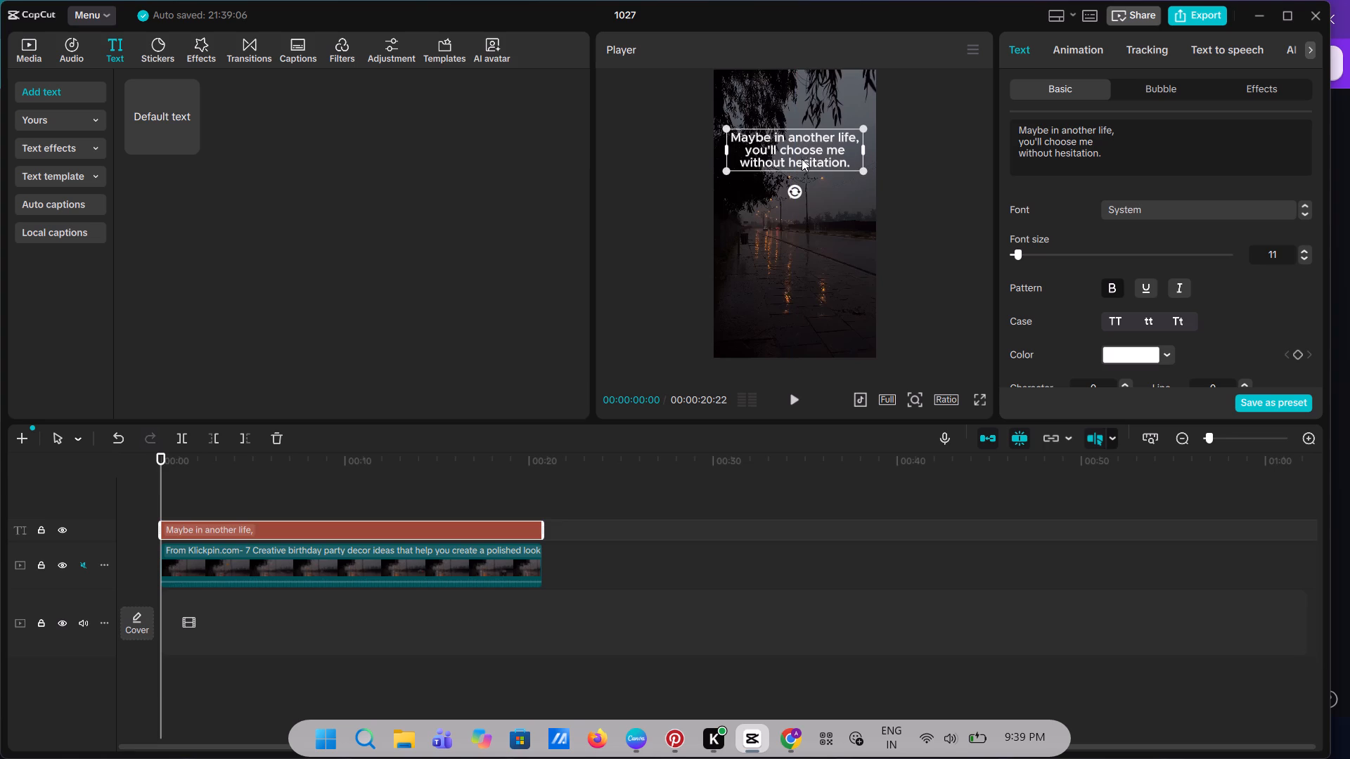
{"action": "left_click_drag", "start_coordinate": [802, 159], "coordinate": [803, 156]}
{"action": "left_click", "coordinate": [706, 176]}
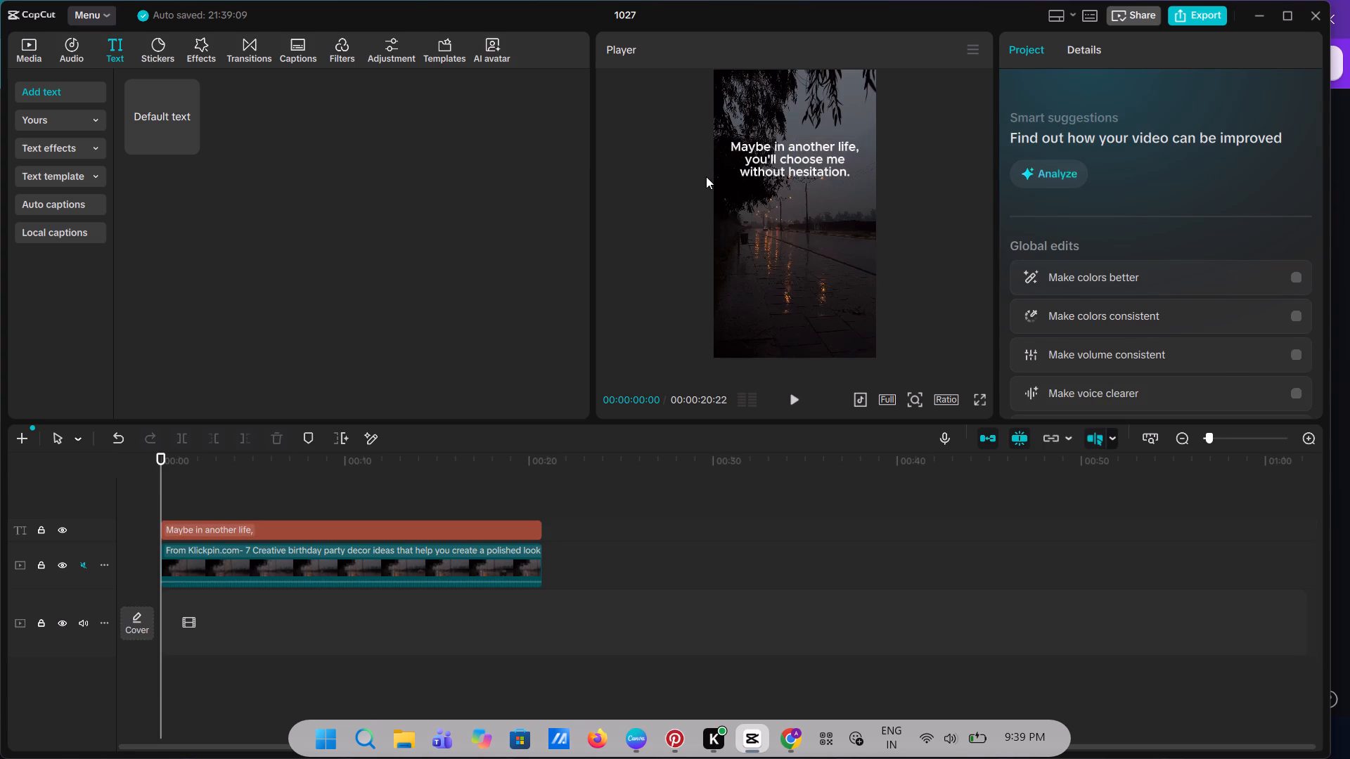
Change the quote text overlay's colour to yellow F4C70F.
{"action": "left_click", "coordinate": [817, 168]}
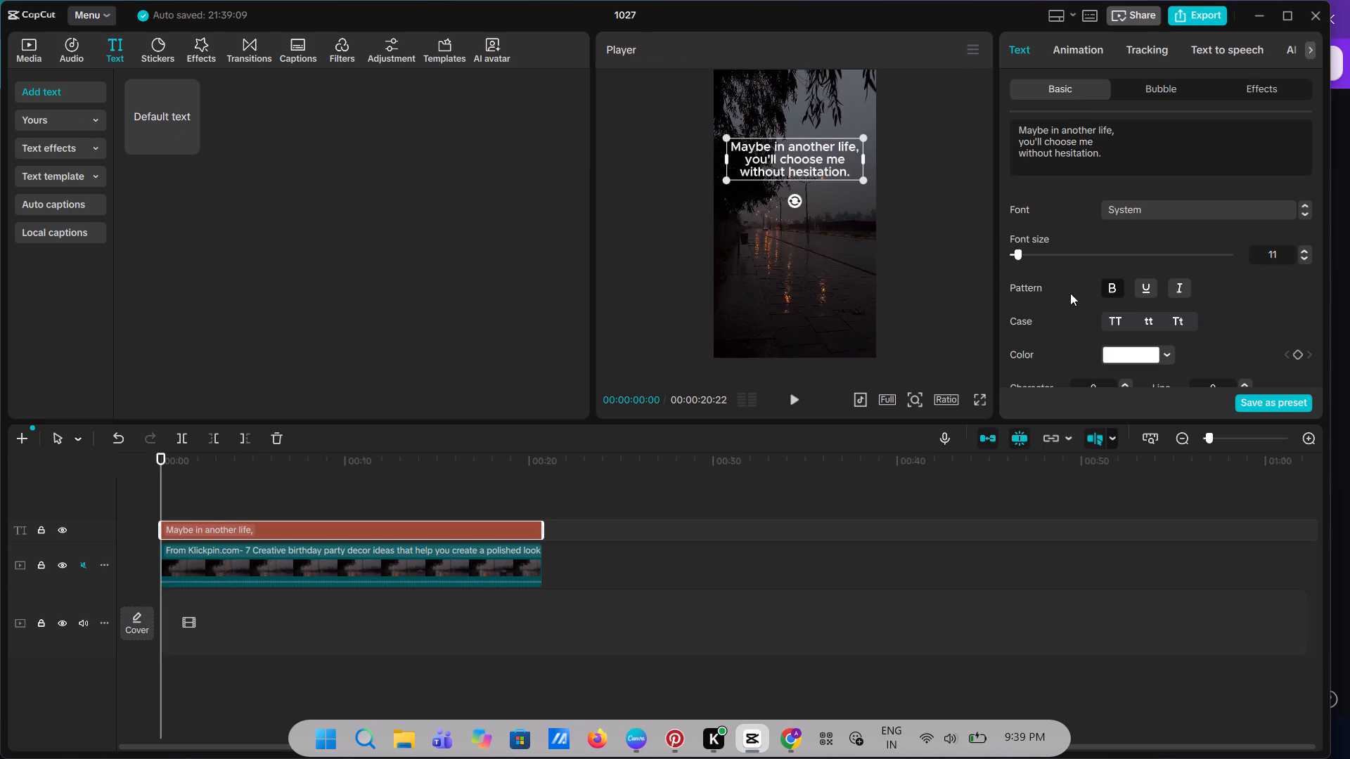
{"action": "scroll", "coordinate": [1070, 293], "scroll_direction": "down", "scroll_amount": 2}
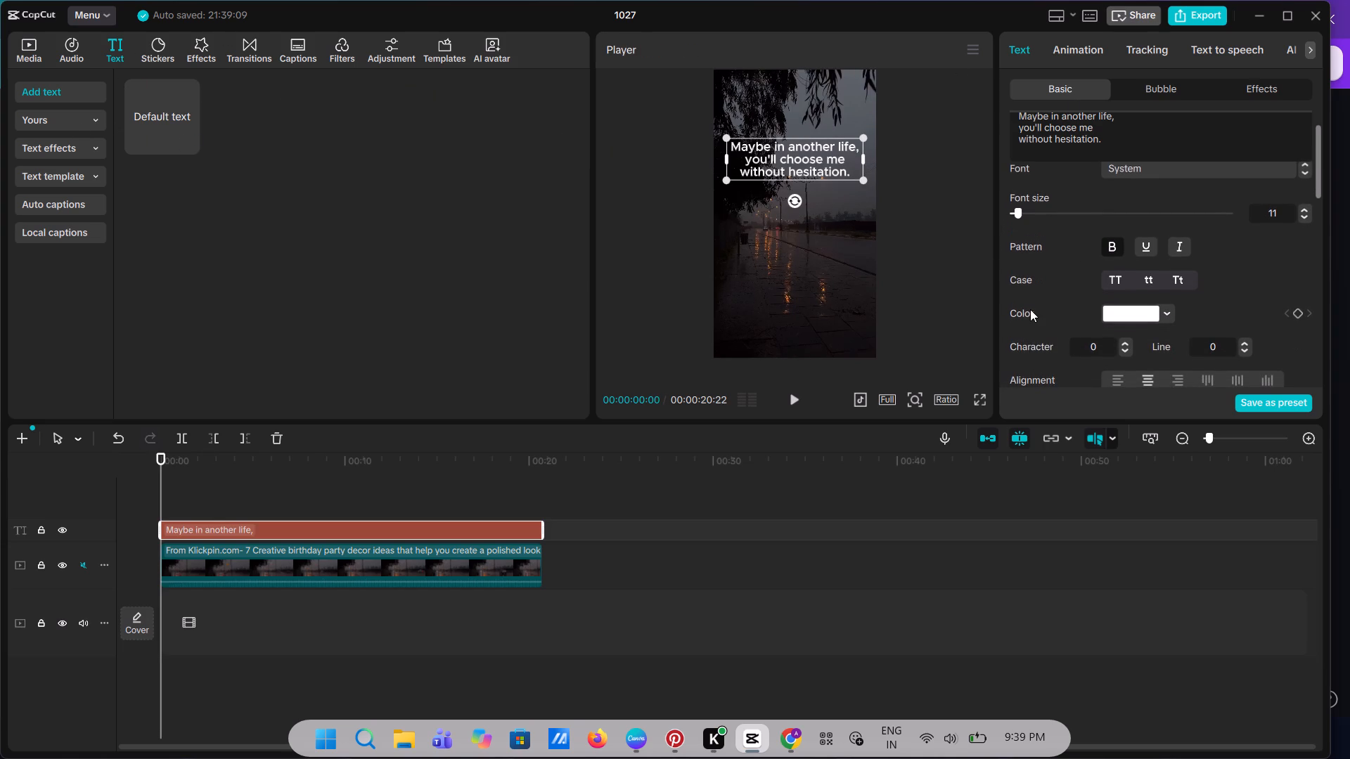
{"action": "scroll", "coordinate": [1030, 309], "scroll_direction": "down", "scroll_amount": 2}
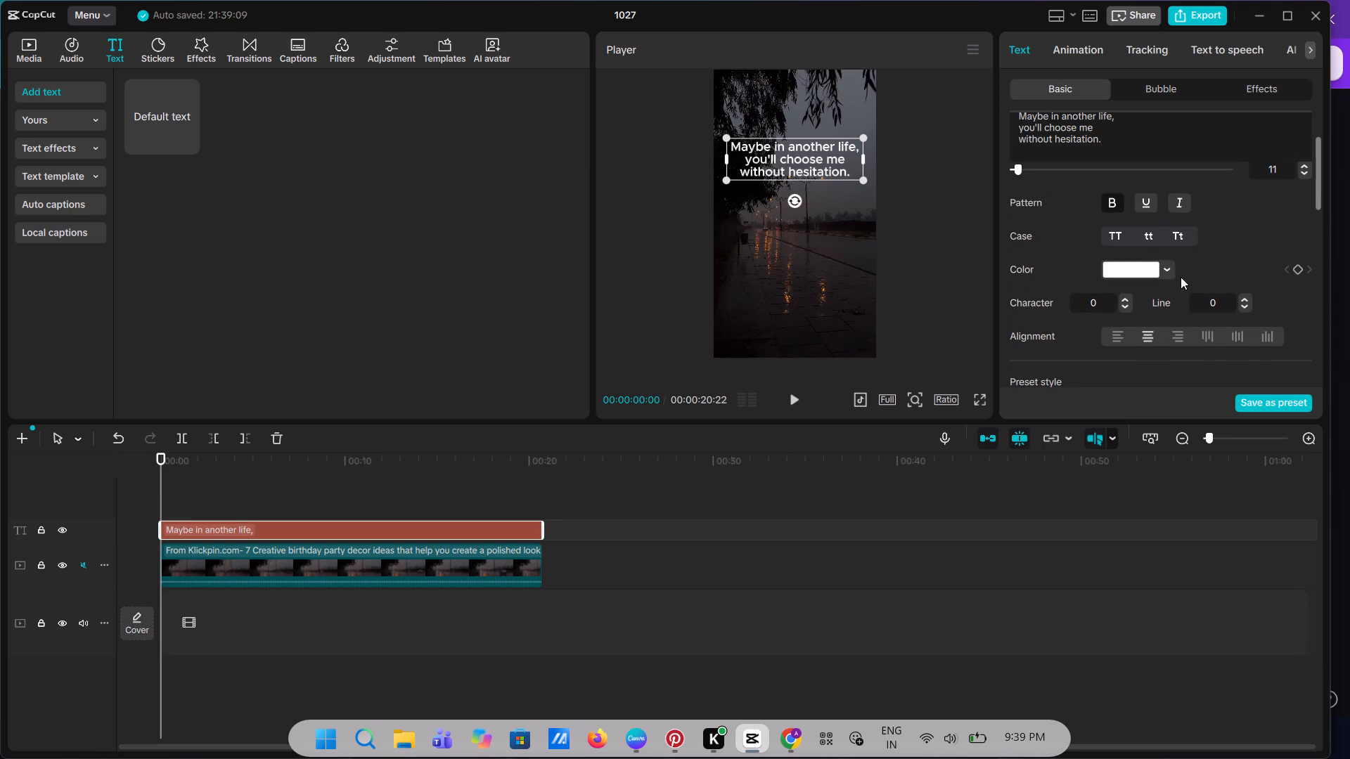
{"action": "left_click", "coordinate": [1170, 270]}
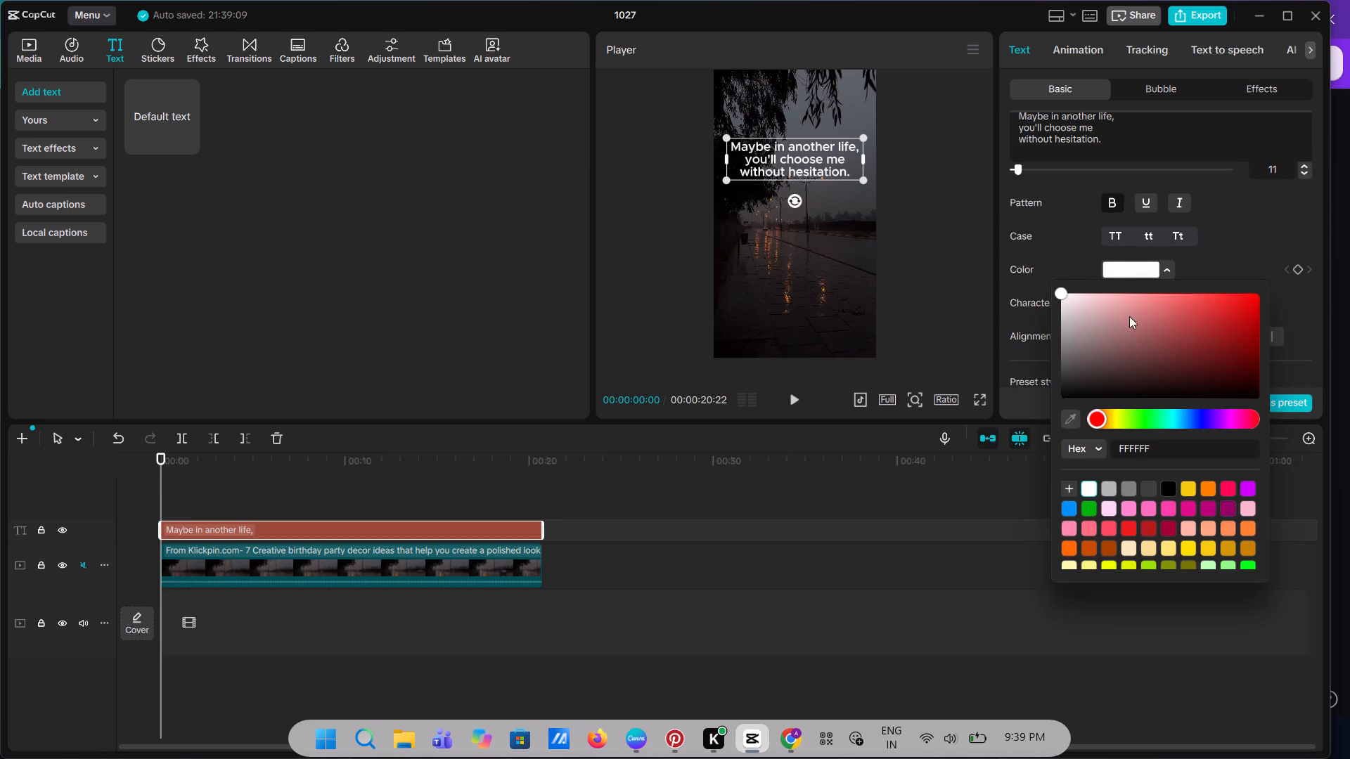
{"action": "left_click", "coordinate": [1188, 484]}
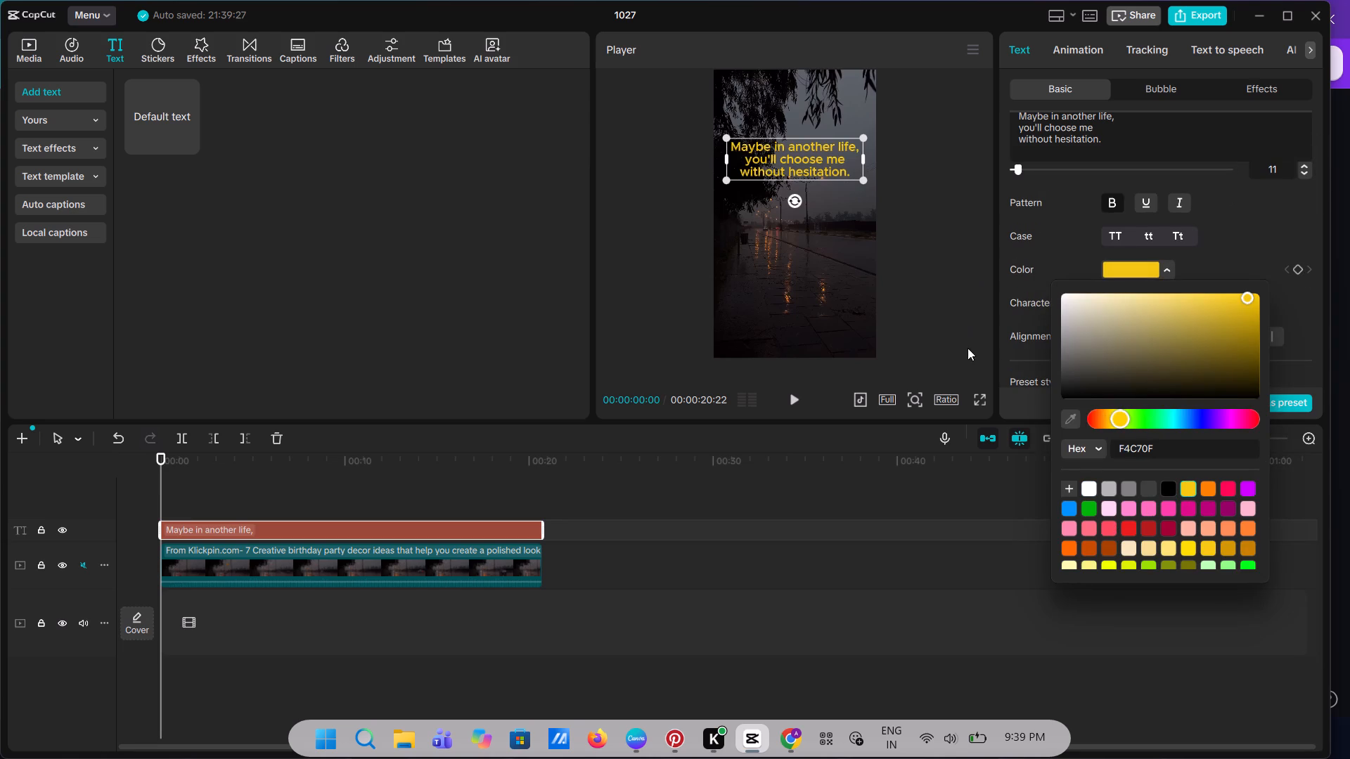
{"action": "left_click", "coordinate": [949, 298]}
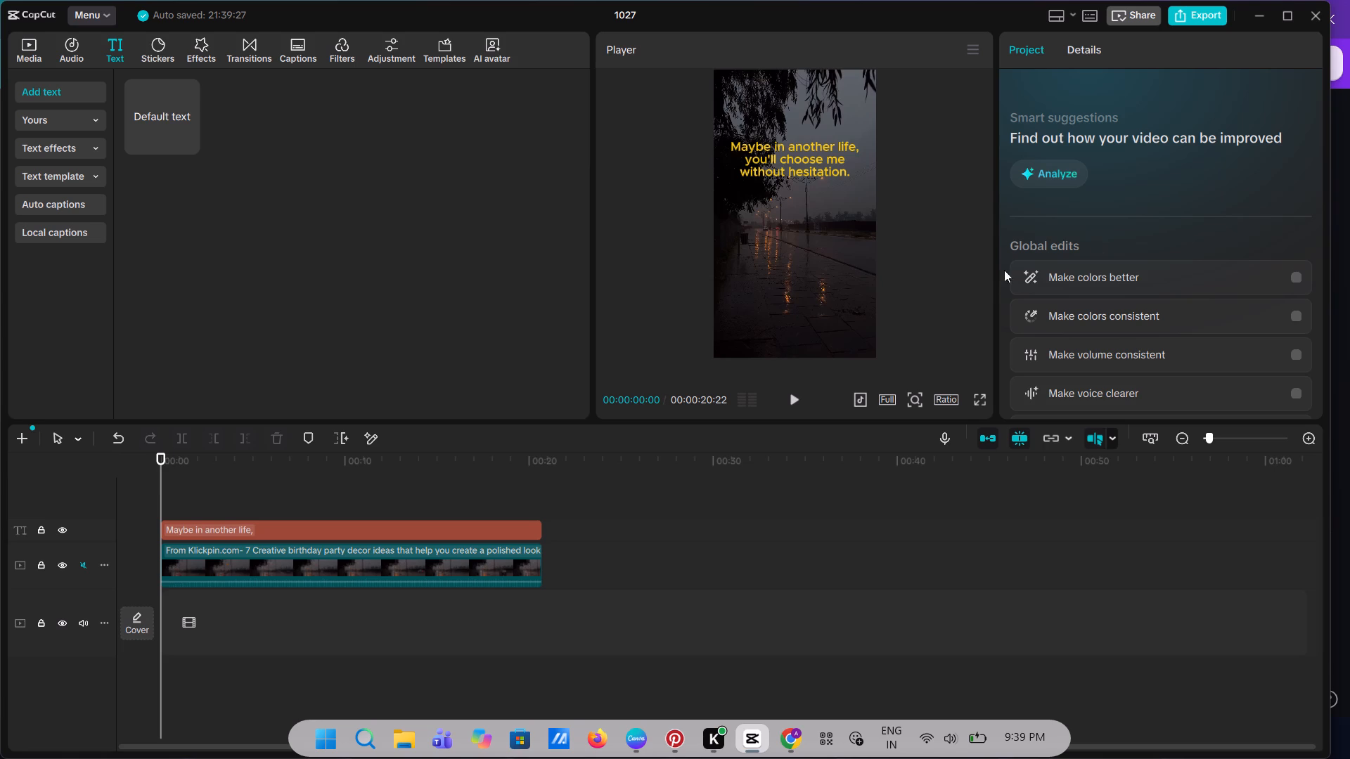
{"action": "left_click", "coordinate": [960, 202]}
{"action": "left_click", "coordinate": [817, 201]}
Change the quote text overlay's font to Agency FB.
{"action": "left_click", "coordinate": [808, 159]}
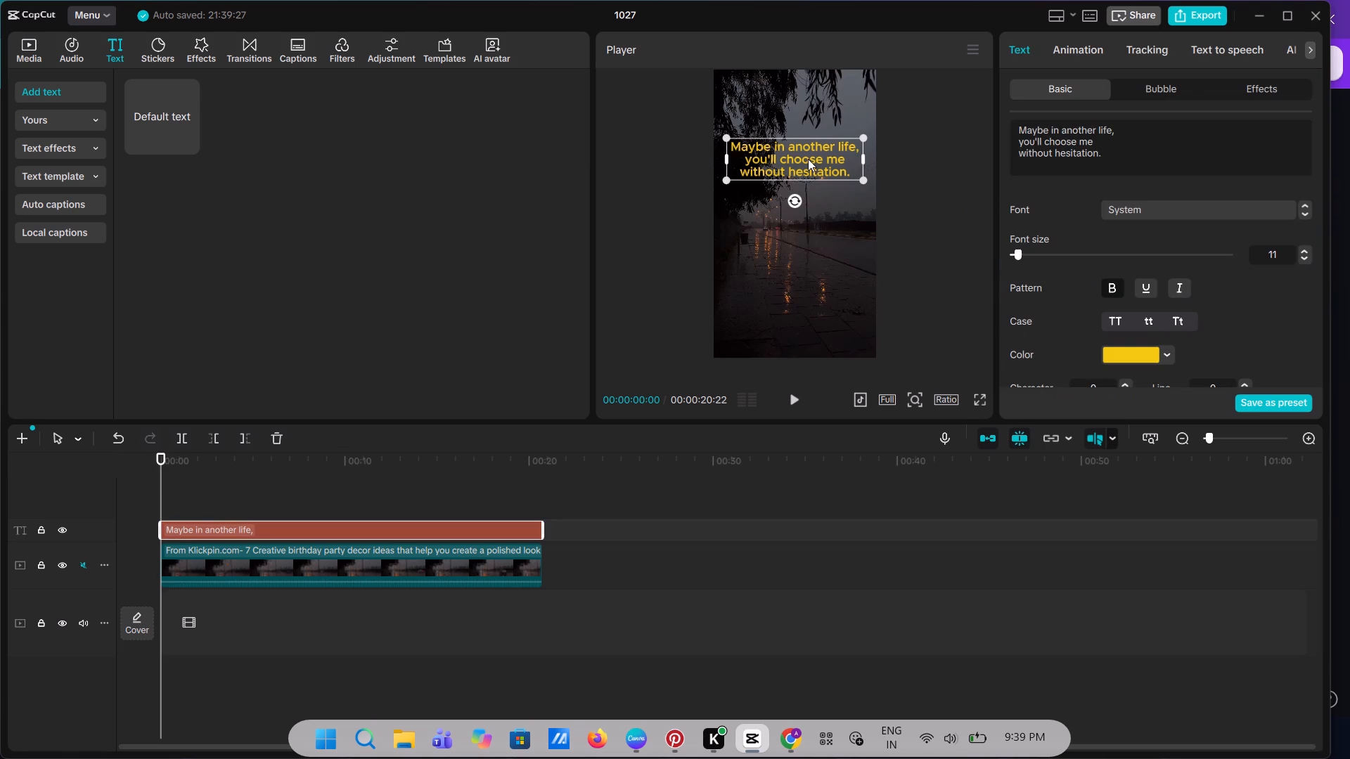
{"action": "scroll", "coordinate": [1051, 257], "scroll_direction": "down", "scroll_amount": 1}
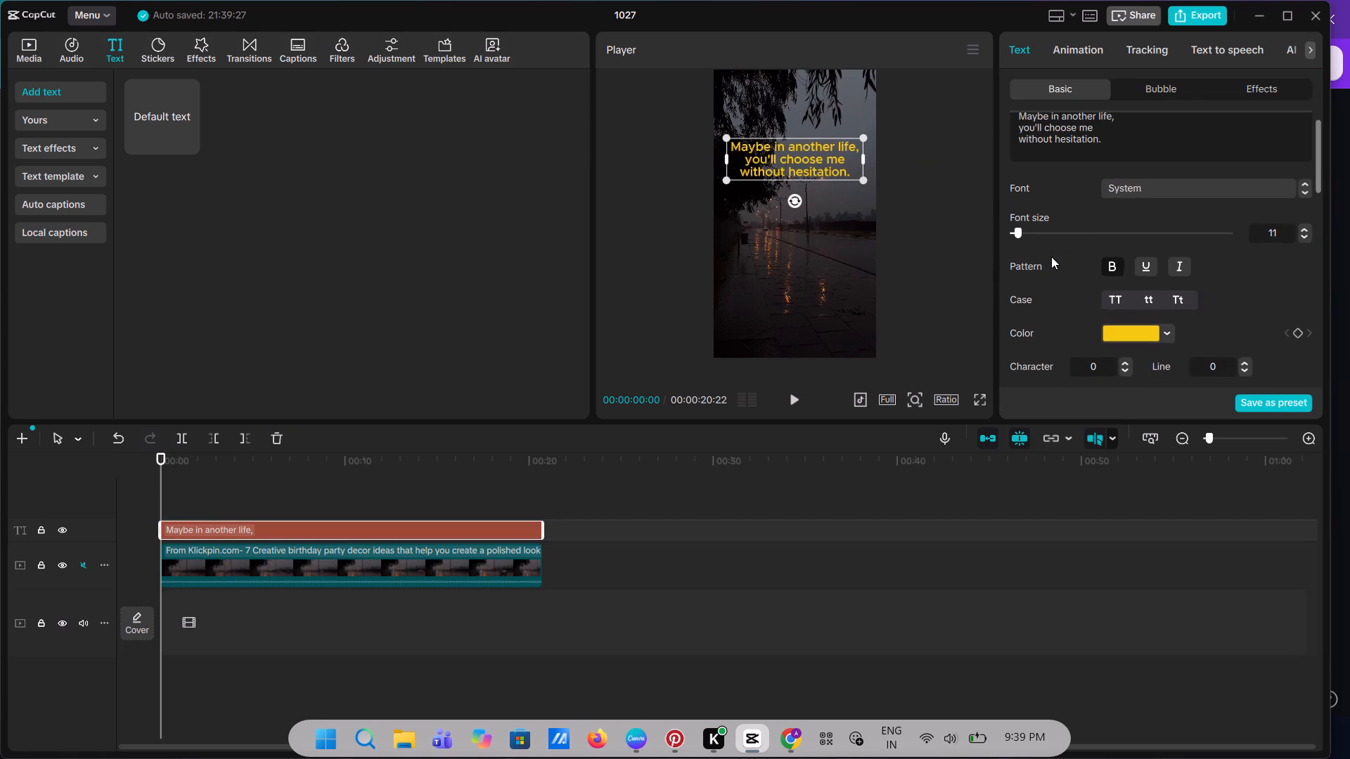
{"action": "left_click", "coordinate": [1304, 192]}
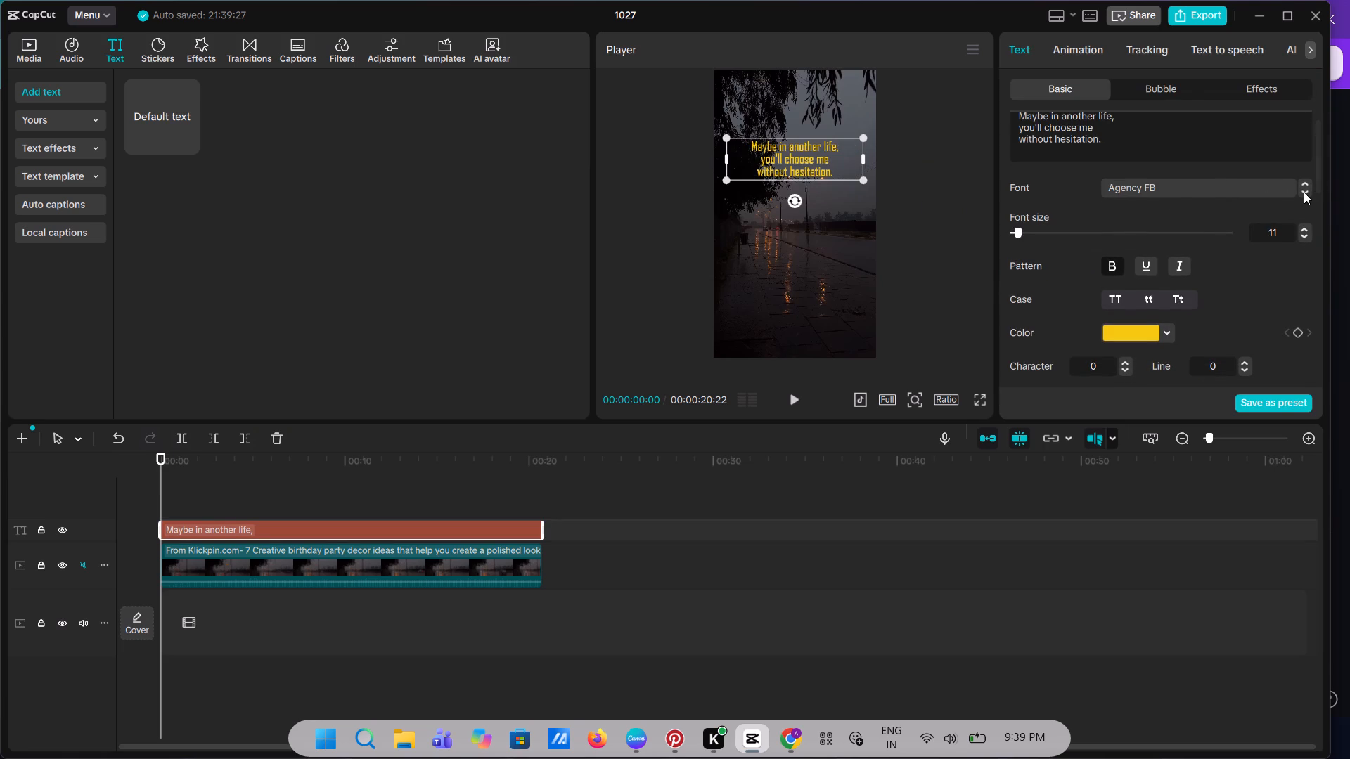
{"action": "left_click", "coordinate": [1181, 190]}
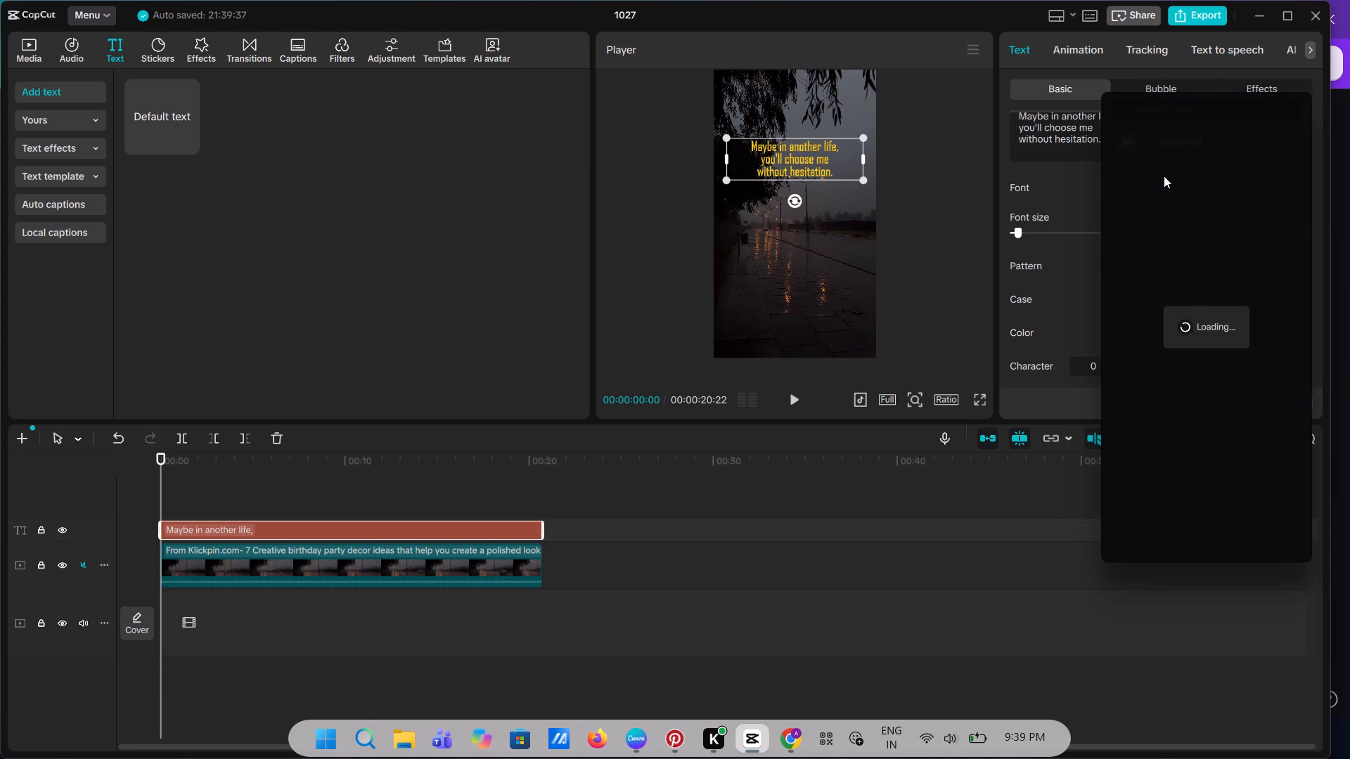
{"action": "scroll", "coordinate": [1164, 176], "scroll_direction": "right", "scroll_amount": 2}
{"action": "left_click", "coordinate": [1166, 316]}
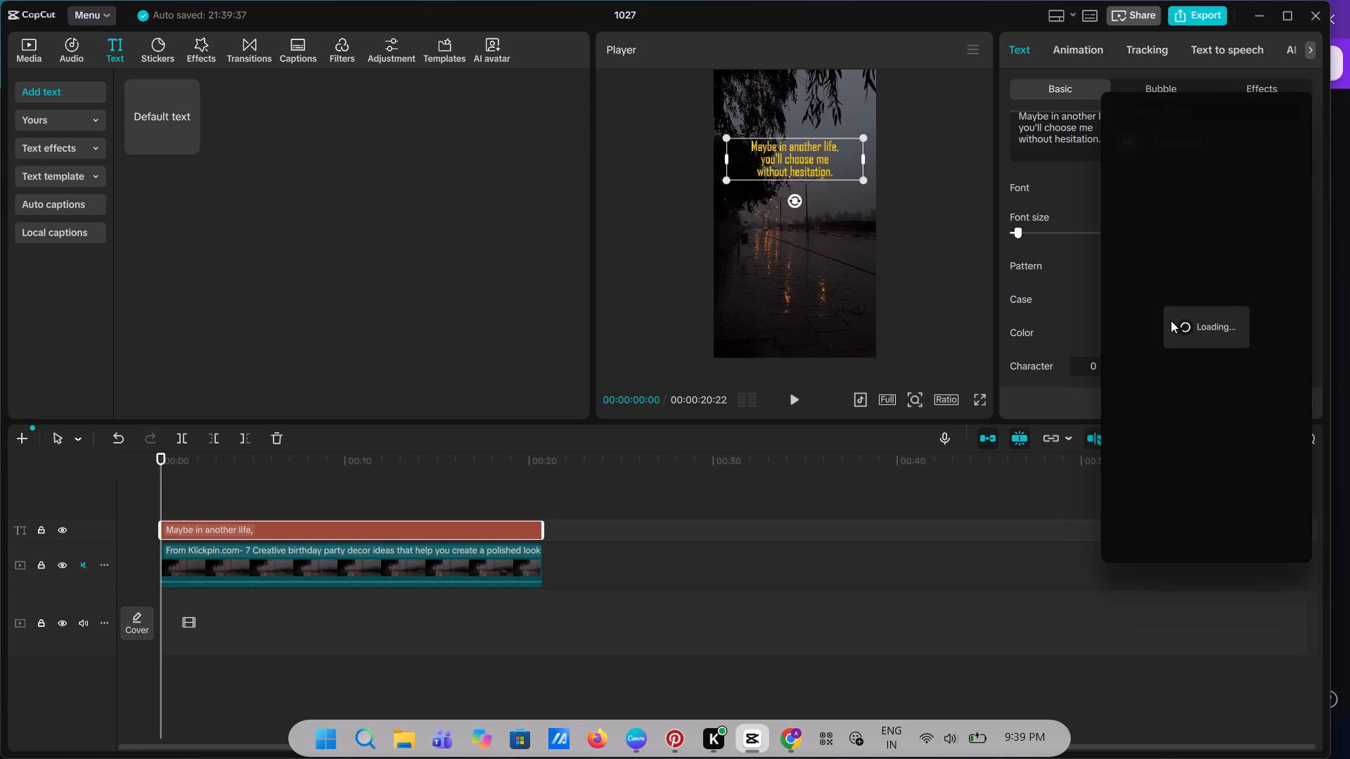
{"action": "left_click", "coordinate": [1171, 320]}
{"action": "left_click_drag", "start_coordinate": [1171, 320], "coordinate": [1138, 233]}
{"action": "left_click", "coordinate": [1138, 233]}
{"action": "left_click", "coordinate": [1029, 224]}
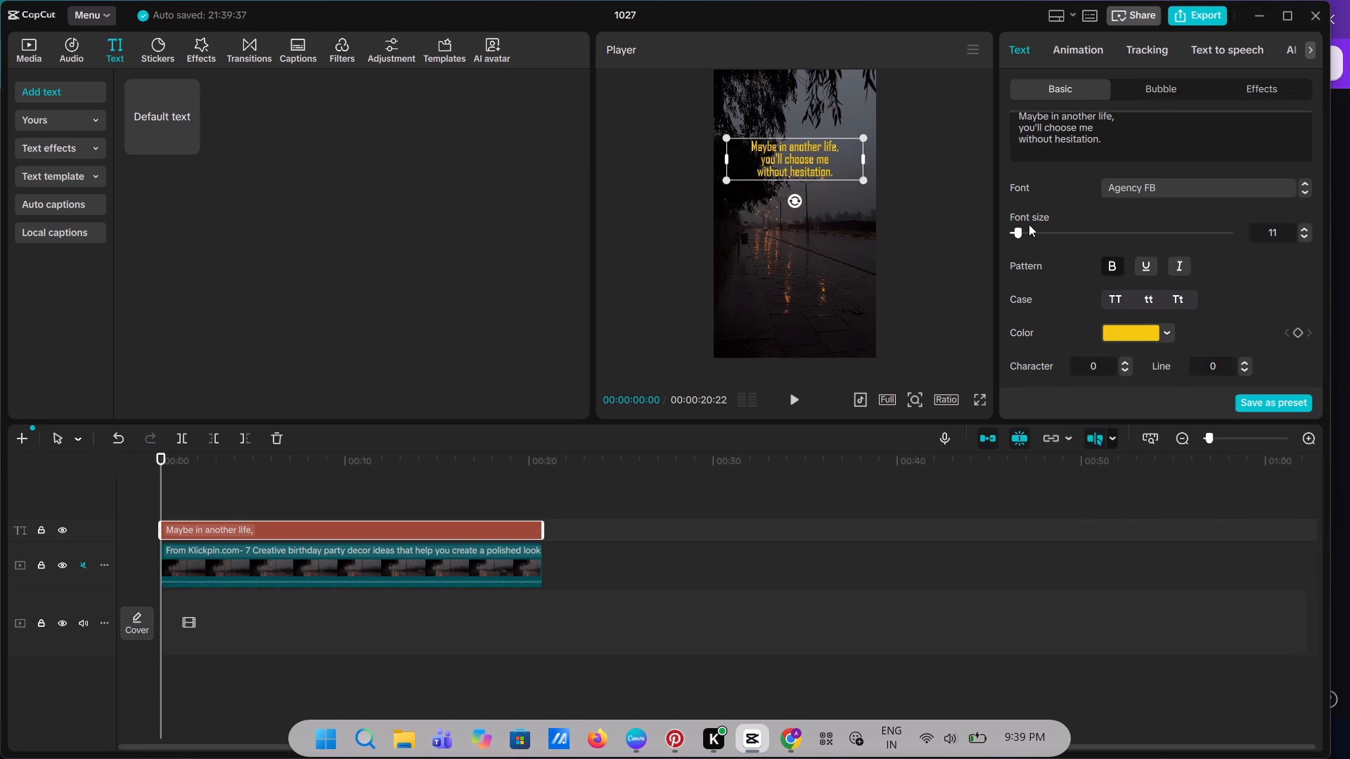
Set the quote text overlay's font size to 13.
{"action": "left_click", "coordinate": [1016, 235]}
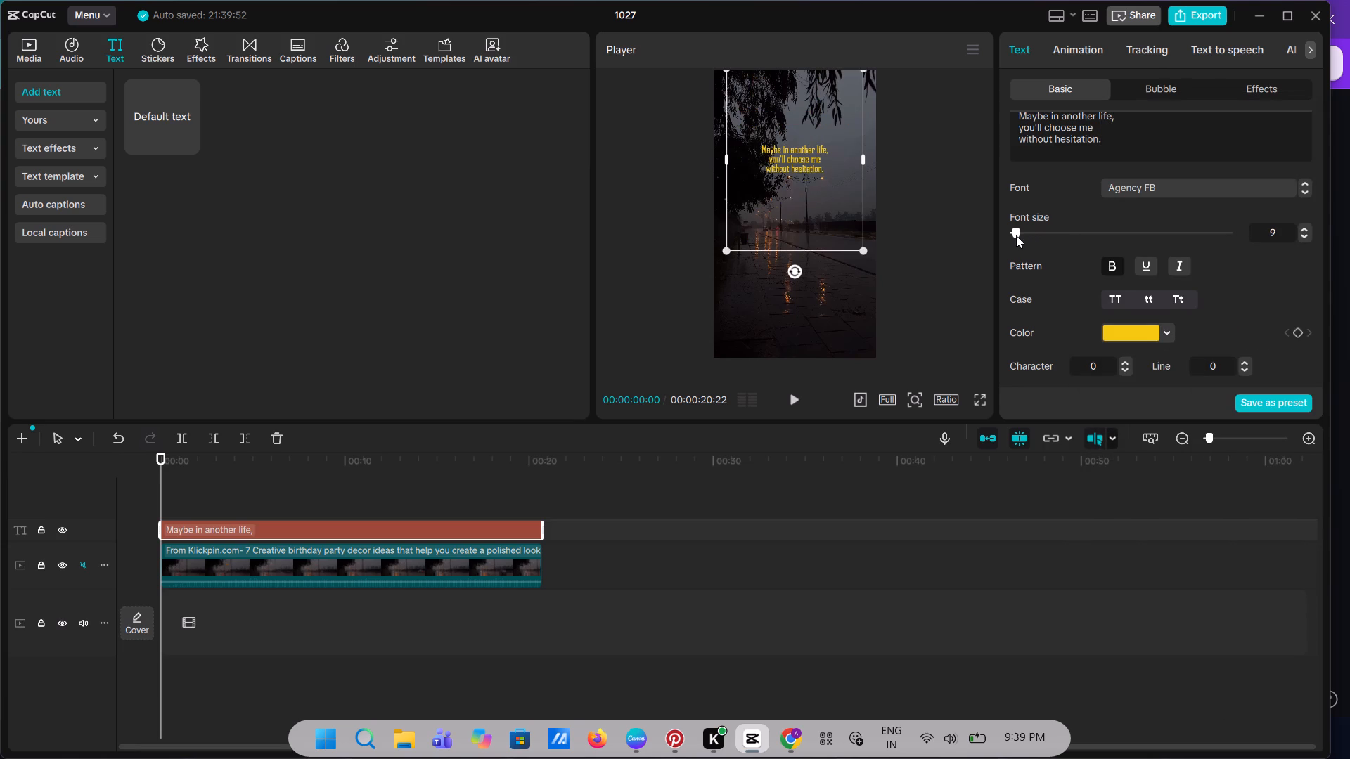
{"action": "left_click", "coordinate": [1020, 233]}
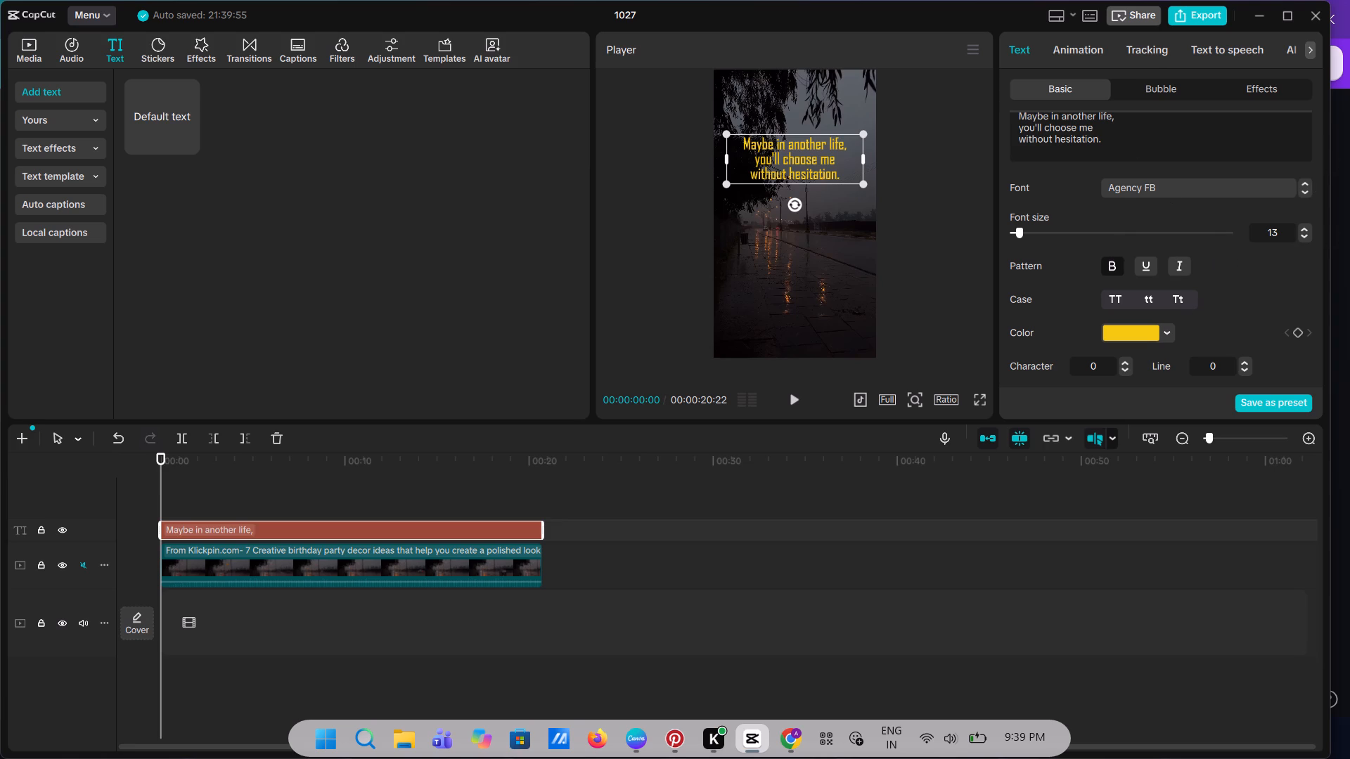
Change the quote text overlay's font to Aparajita and deselect the overlay.
{"action": "left_click", "coordinate": [1311, 191]}
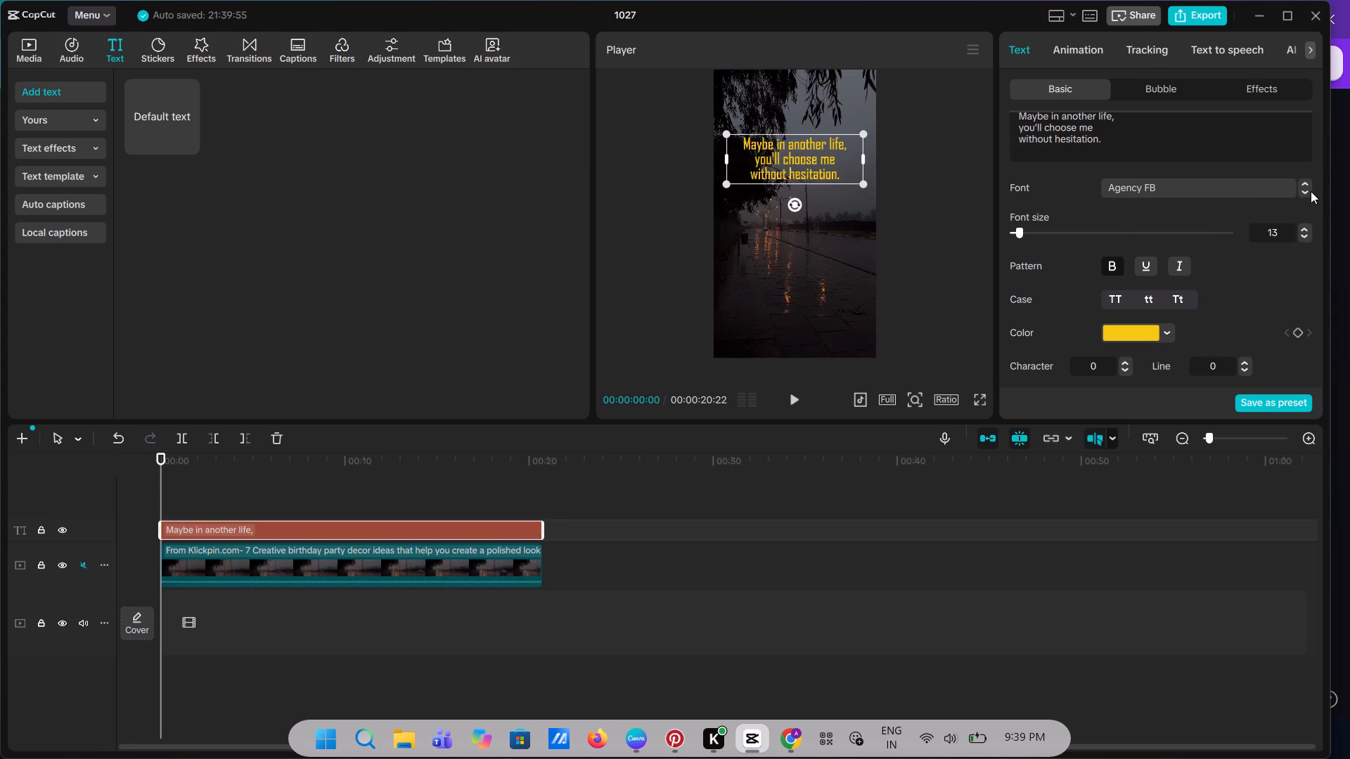
{"action": "left_click", "coordinate": [1309, 192]}
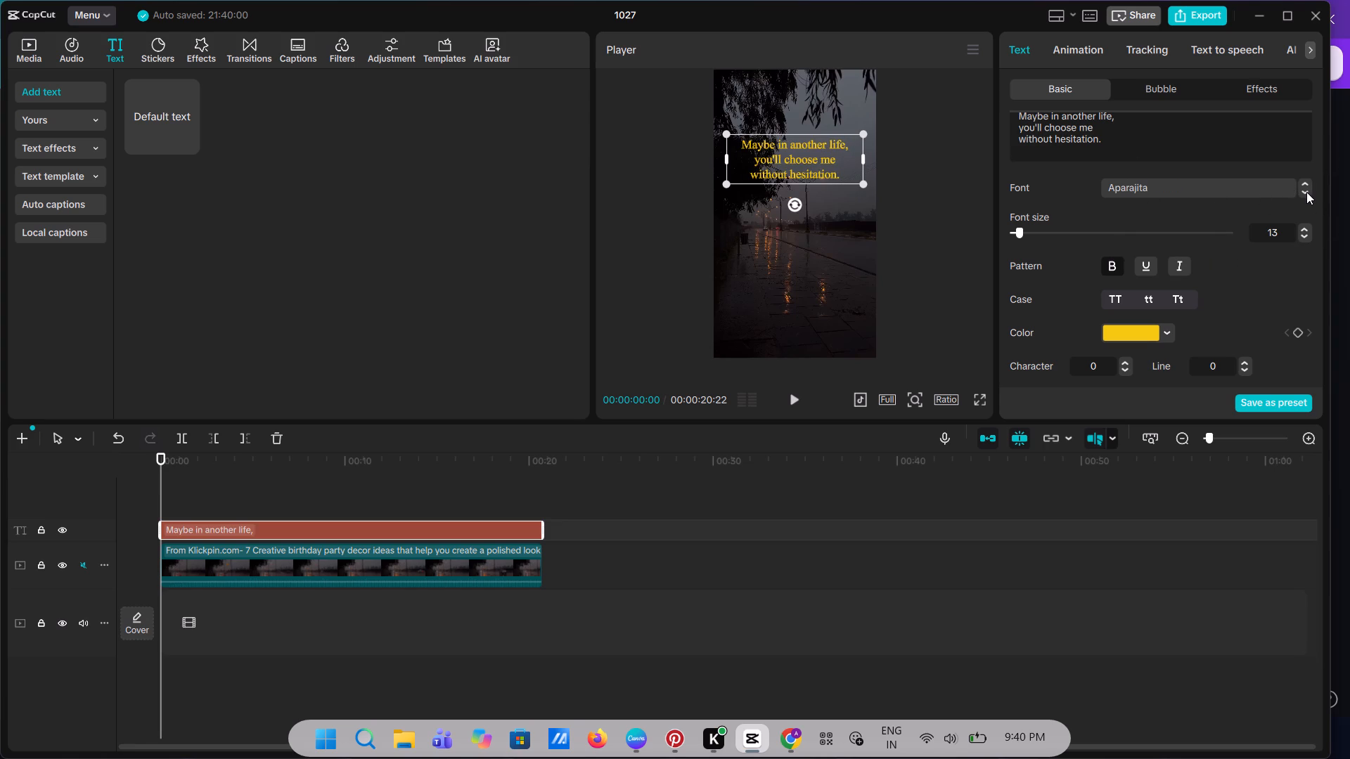
{"action": "left_click", "coordinate": [650, 268]}
Scale the rainy street video clip up slightly to 101%.
{"action": "left_click", "coordinate": [757, 243]}
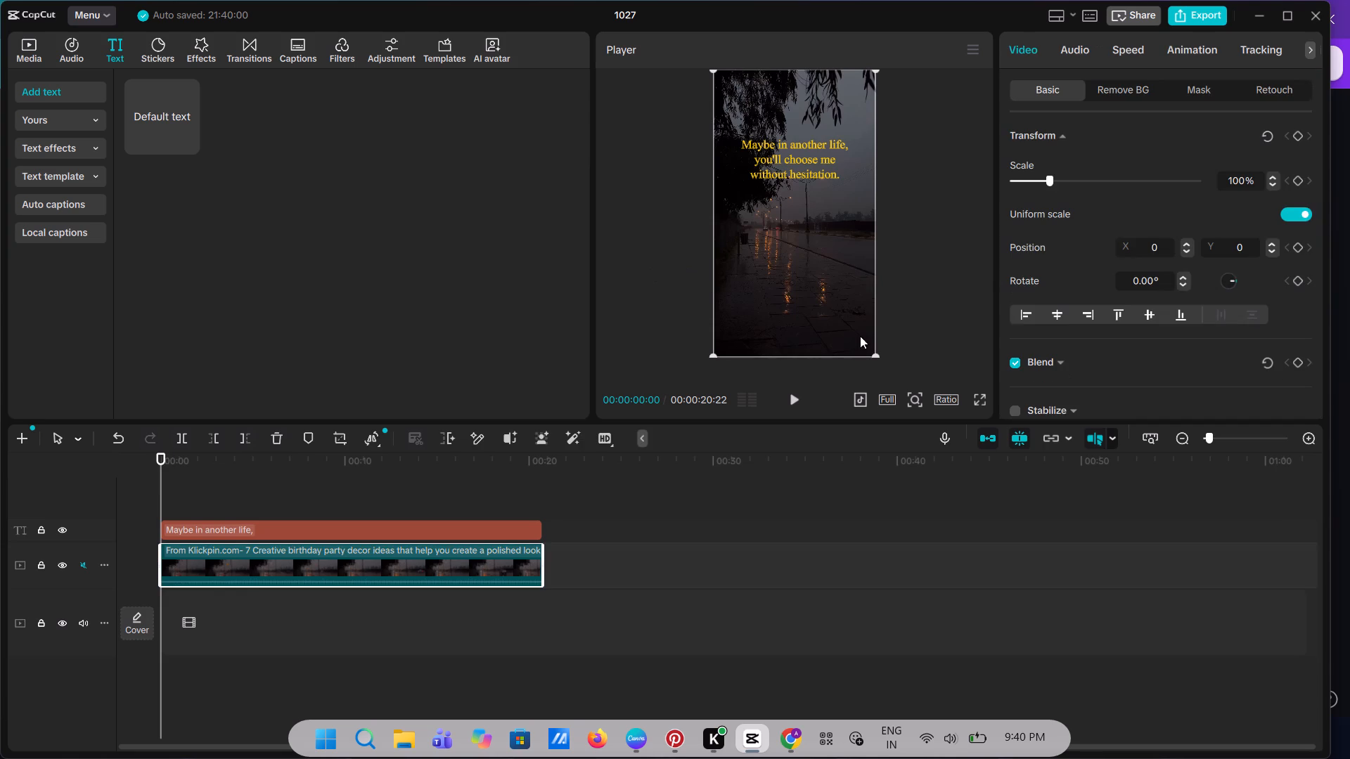
{"action": "left_click_drag", "start_coordinate": [1046, 188], "coordinate": [1048, 179]}
{"action": "left_click", "coordinate": [1048, 179]}
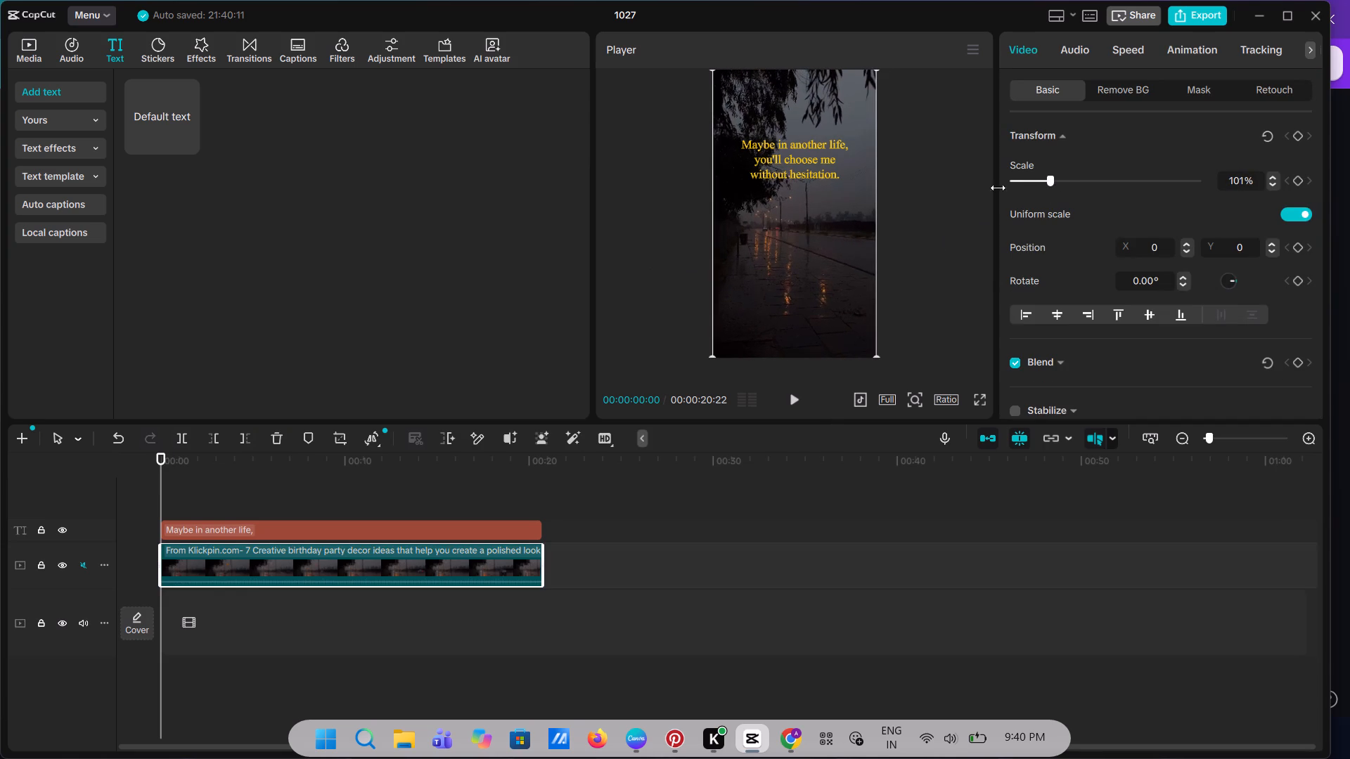
{"action": "left_click", "coordinate": [482, 276]}
Look through the rainy street clip's mask, basic video and audio adjustment options.
{"action": "left_click", "coordinate": [1195, 84]}
{"action": "left_click", "coordinate": [1039, 158]}
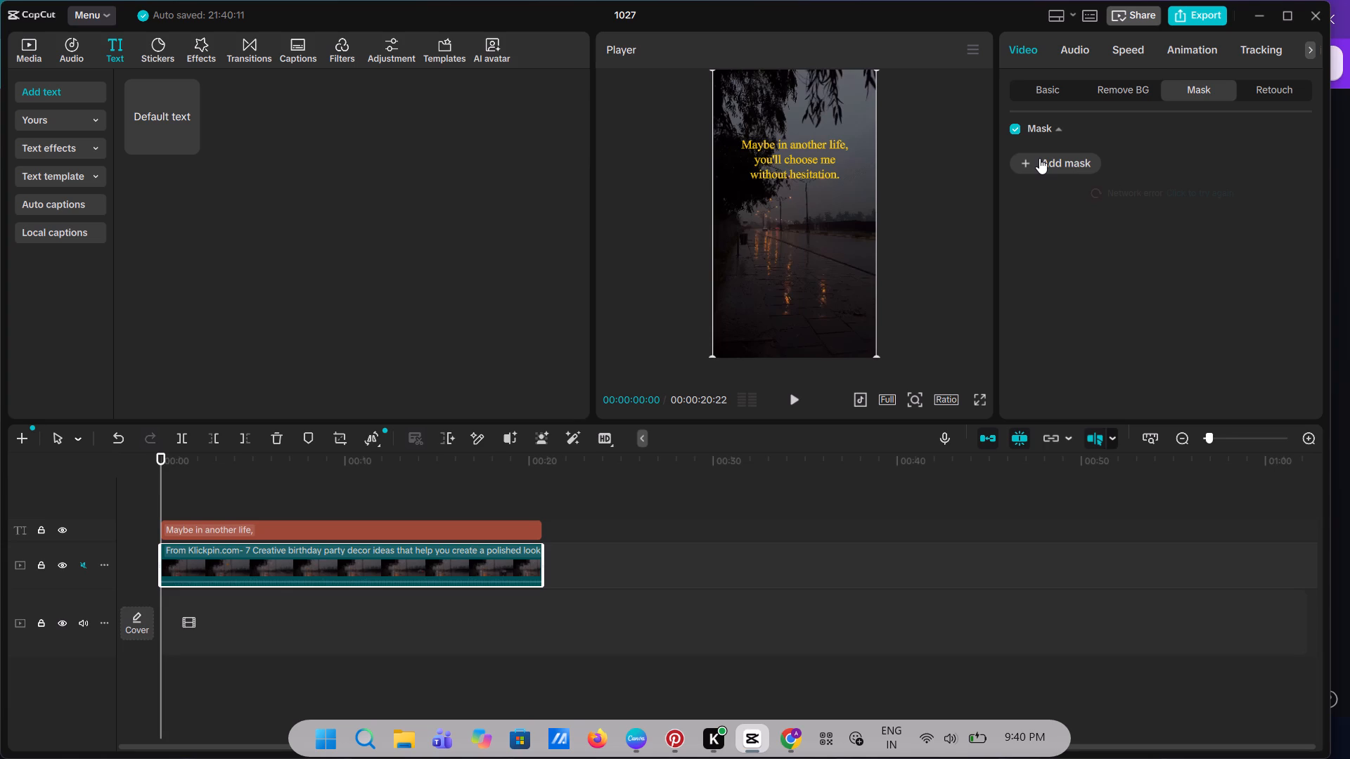
{"action": "scroll", "coordinate": [782, 466], "scroll_direction": "down", "scroll_amount": 3}
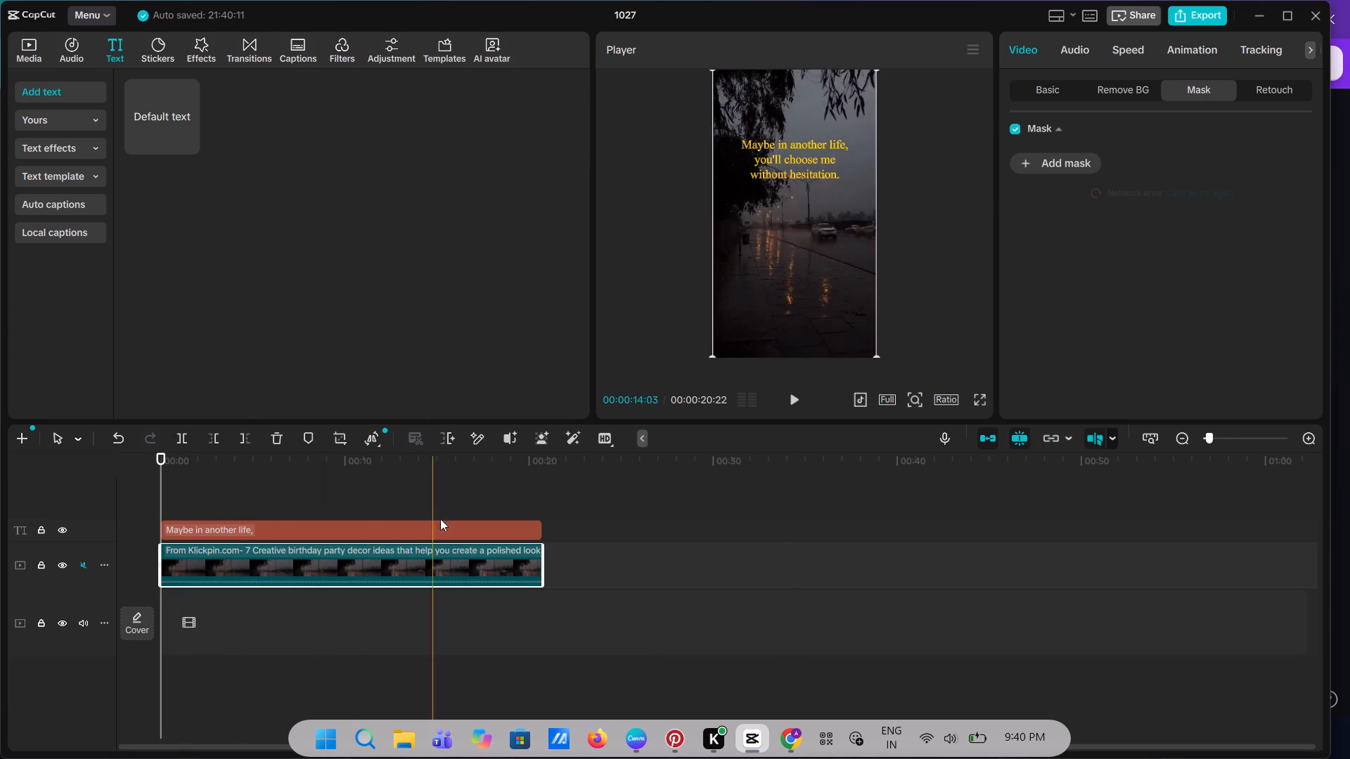
{"action": "left_click", "coordinate": [776, 261]}
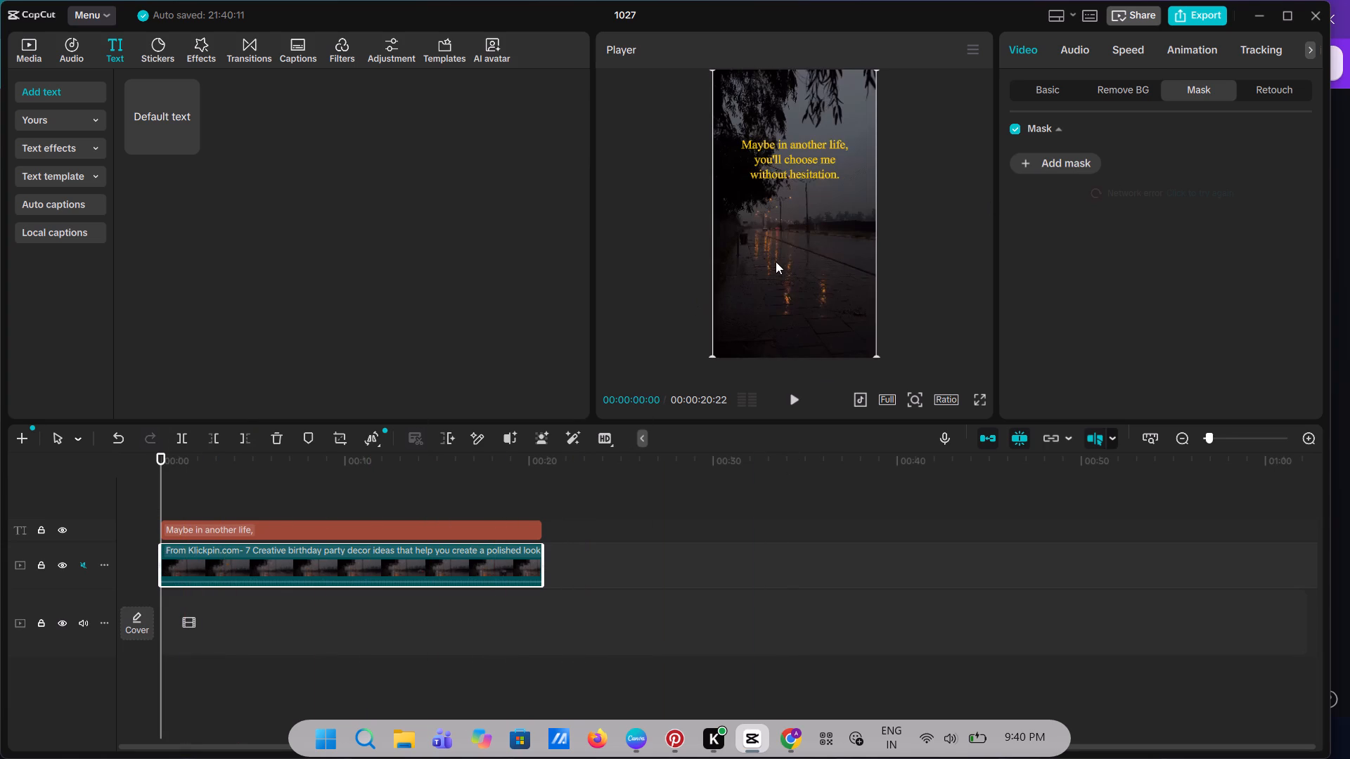
{"action": "left_click", "coordinate": [1043, 97]}
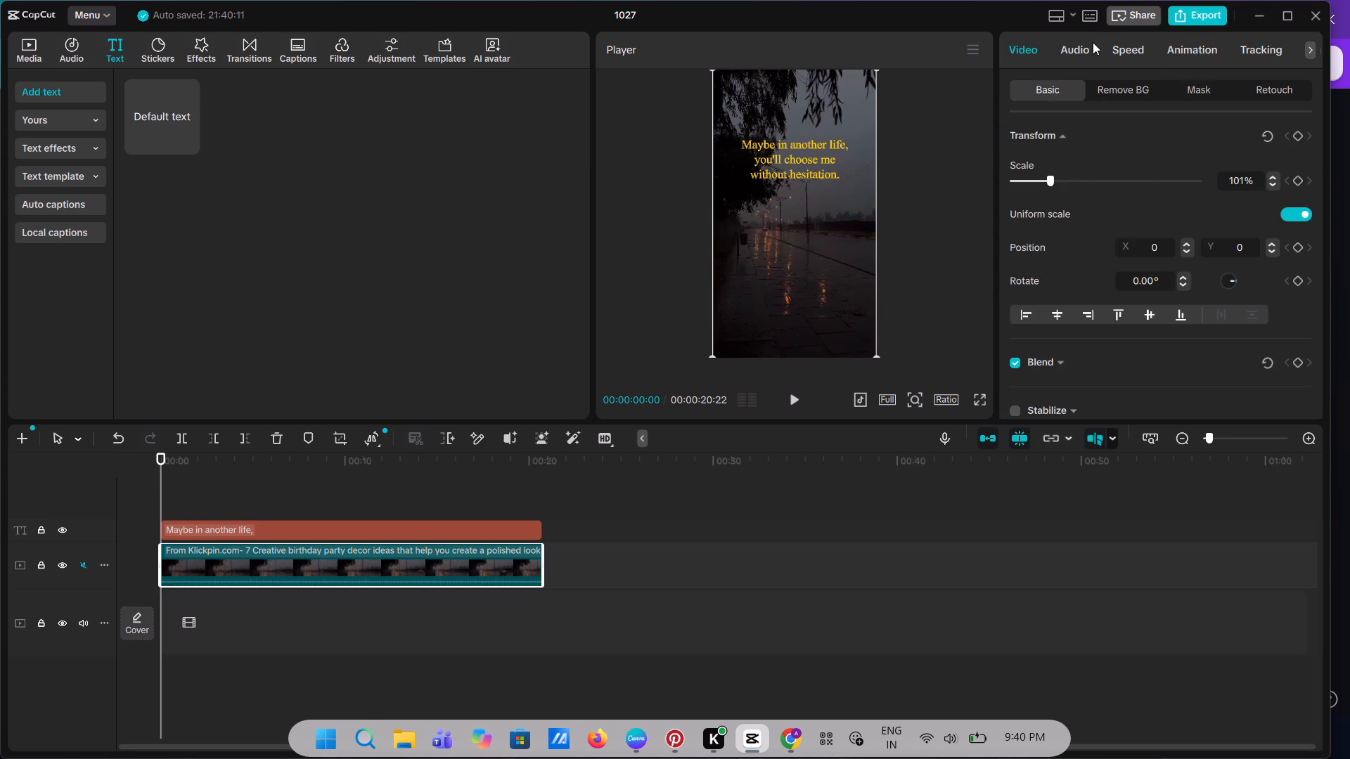
{"action": "left_click", "coordinate": [1090, 43]}
{"action": "left_click", "coordinate": [1081, 46]}
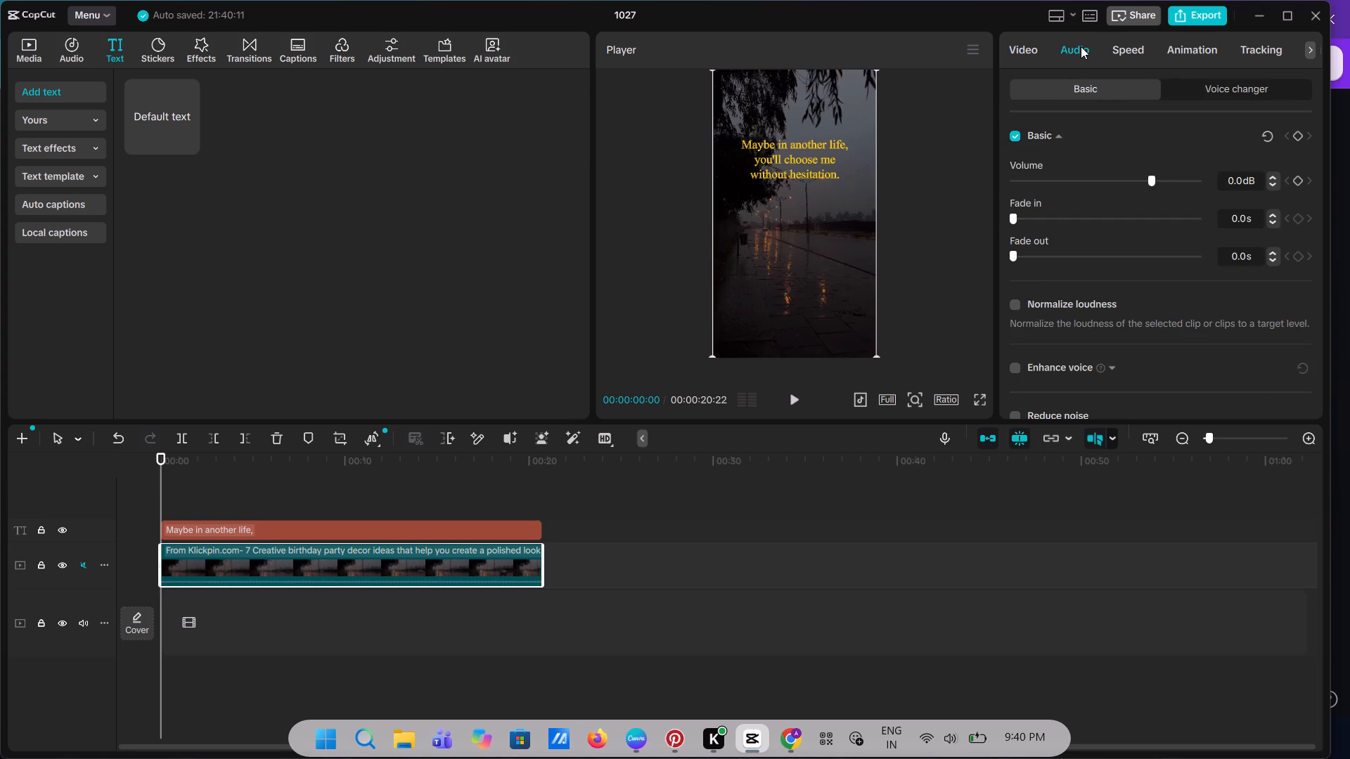
{"action": "scroll", "coordinate": [1081, 46], "scroll_direction": "down", "scroll_amount": 1}
{"action": "scroll", "coordinate": [1084, 306], "scroll_direction": "down", "scroll_amount": 3}
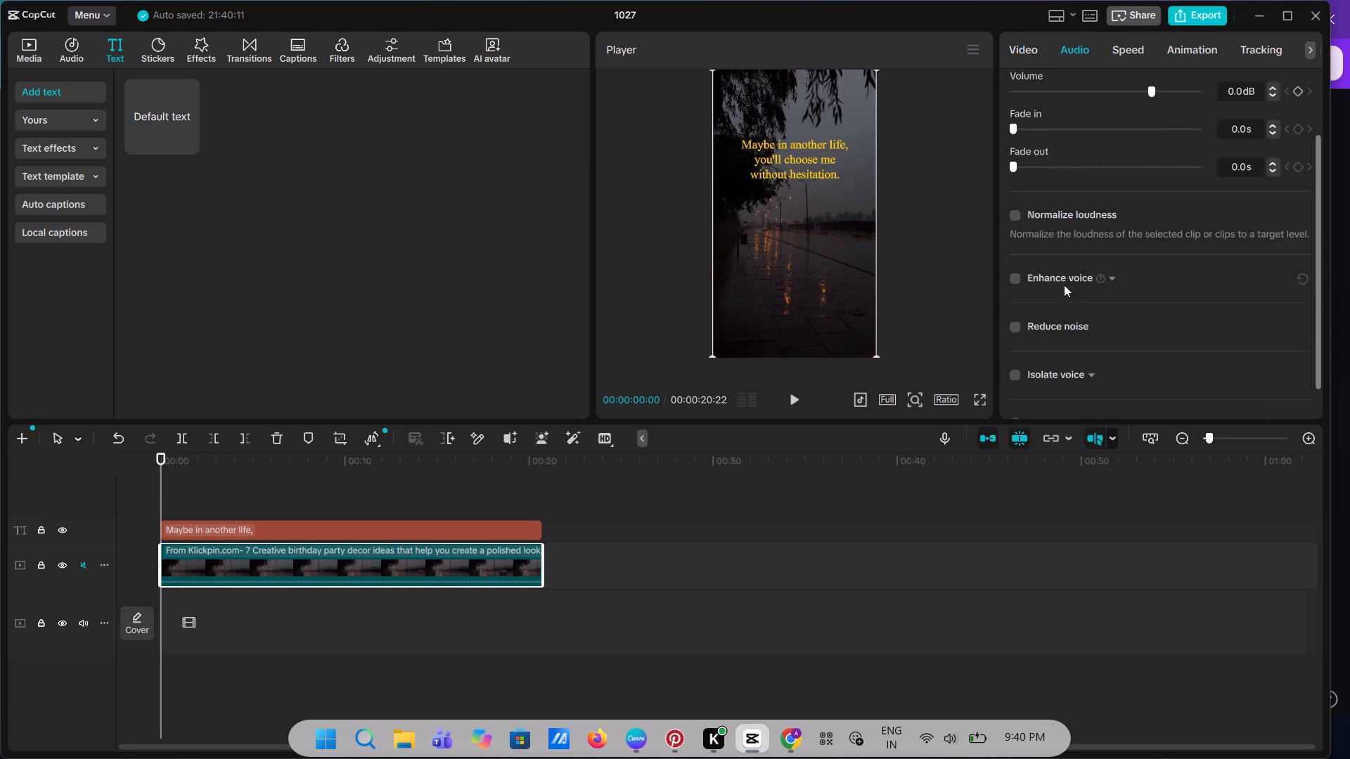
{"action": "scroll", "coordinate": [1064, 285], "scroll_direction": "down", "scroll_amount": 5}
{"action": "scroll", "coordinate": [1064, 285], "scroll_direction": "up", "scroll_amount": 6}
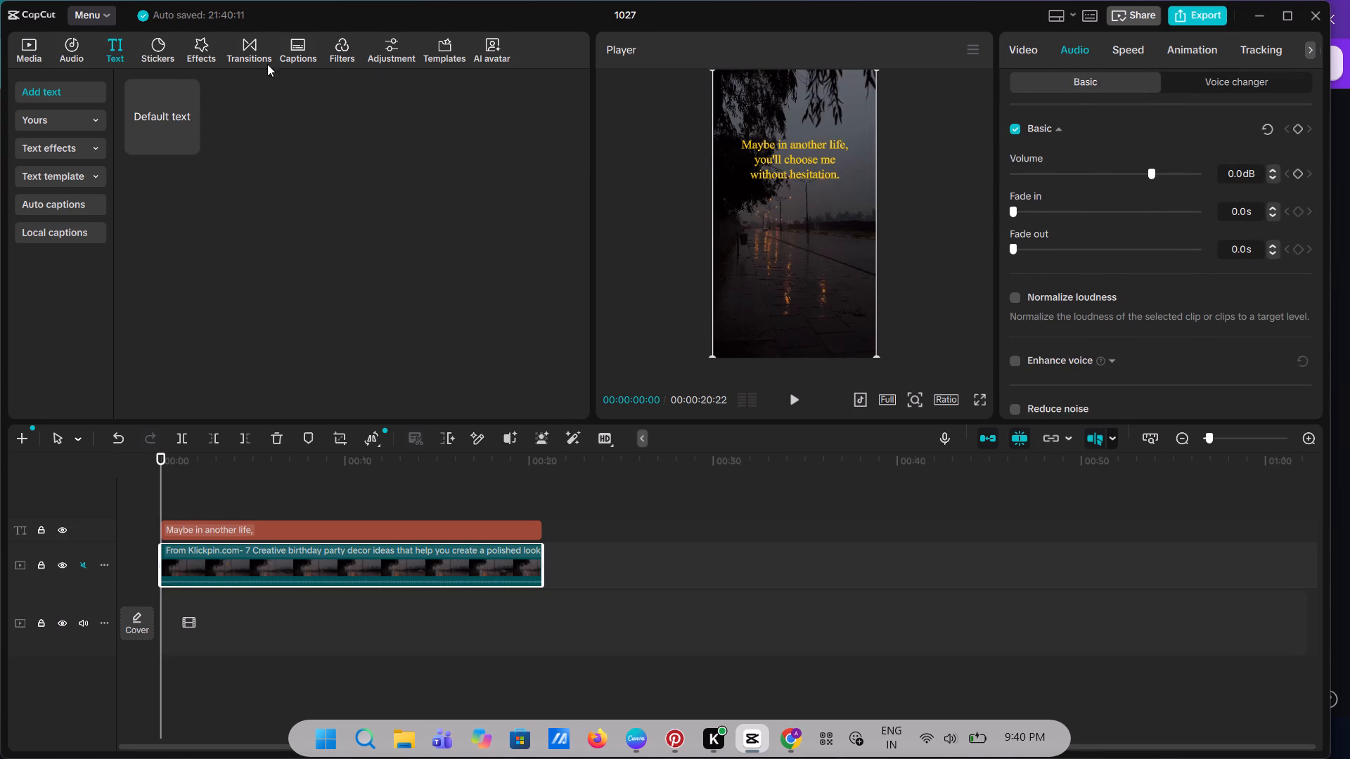
Try to load the library of video effects.
{"action": "left_click", "coordinate": [201, 53]}
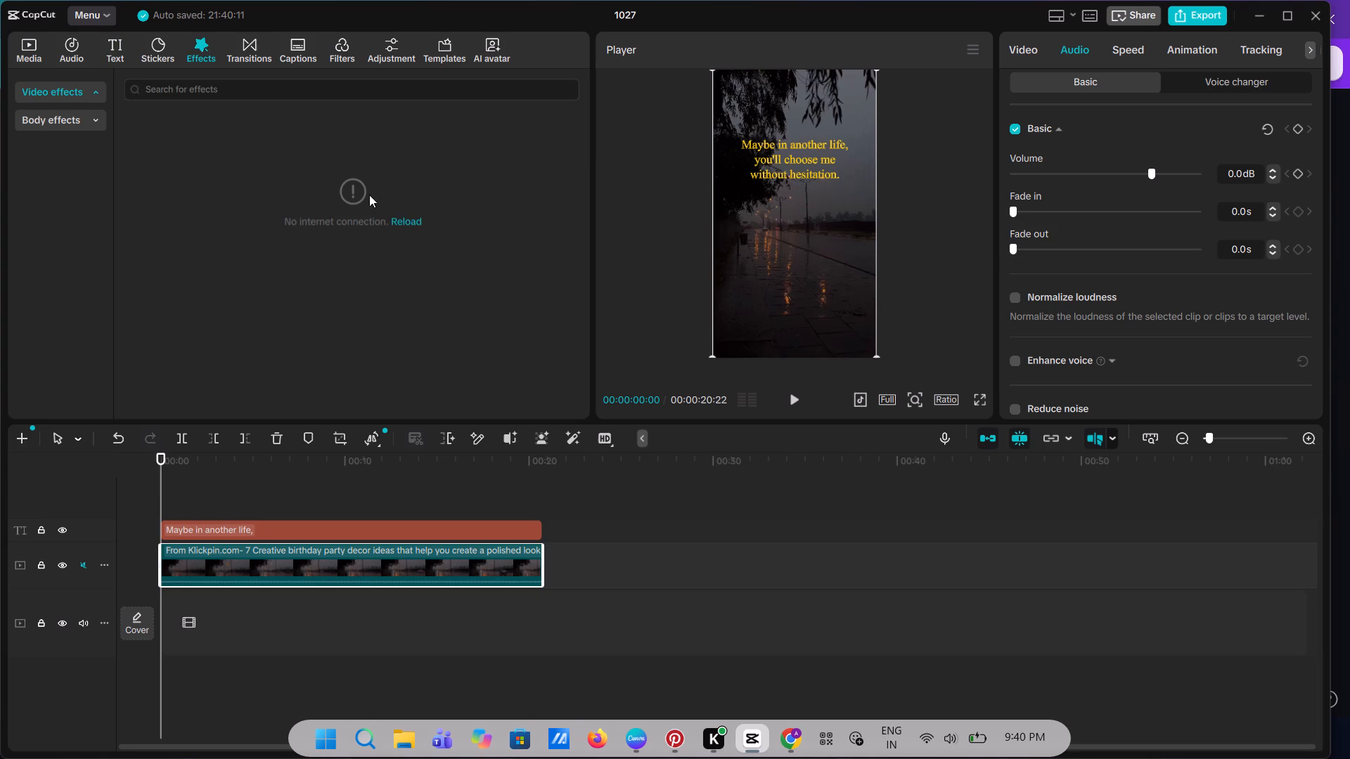
{"action": "left_click", "coordinate": [405, 221]}
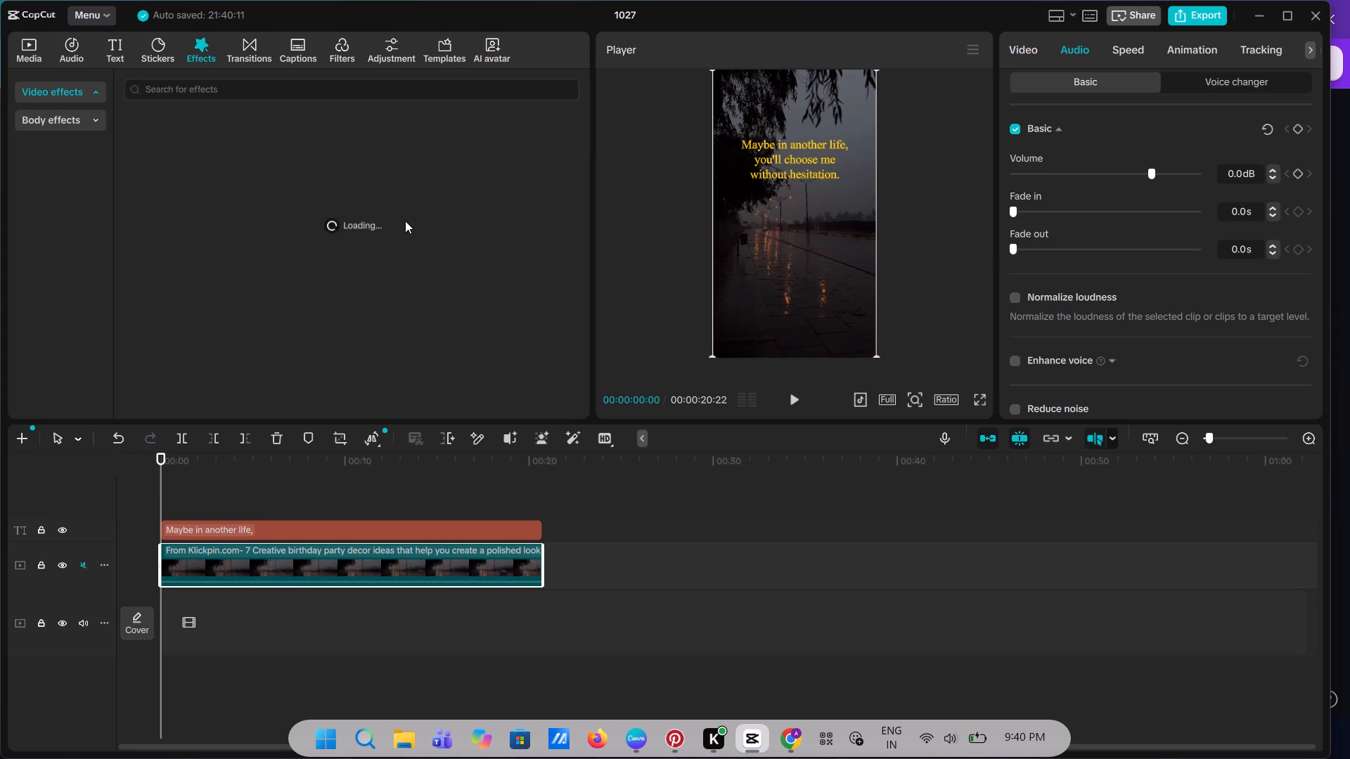
Close project 1027 and exit CapCut, returning to Canva.
{"action": "left_click", "coordinate": [1311, 11]}
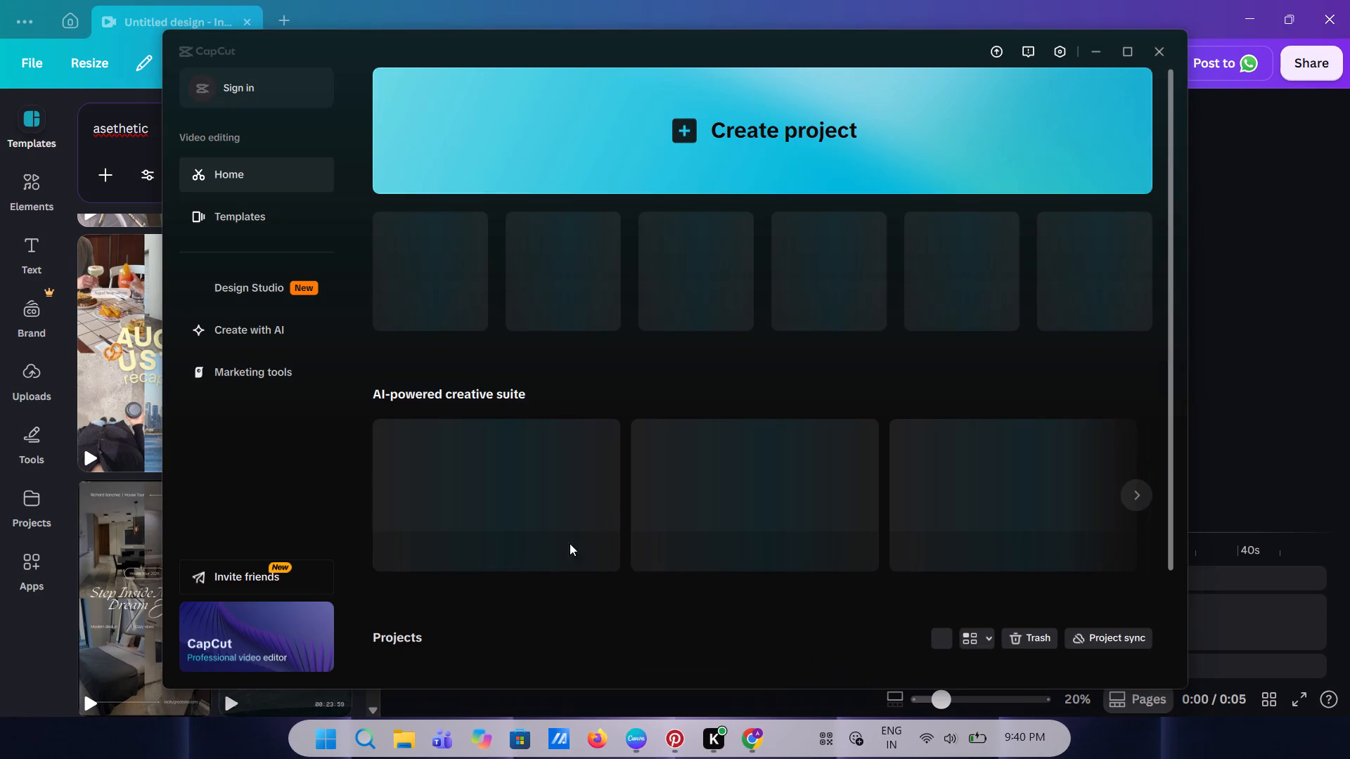
{"action": "left_click", "coordinate": [1154, 46]}
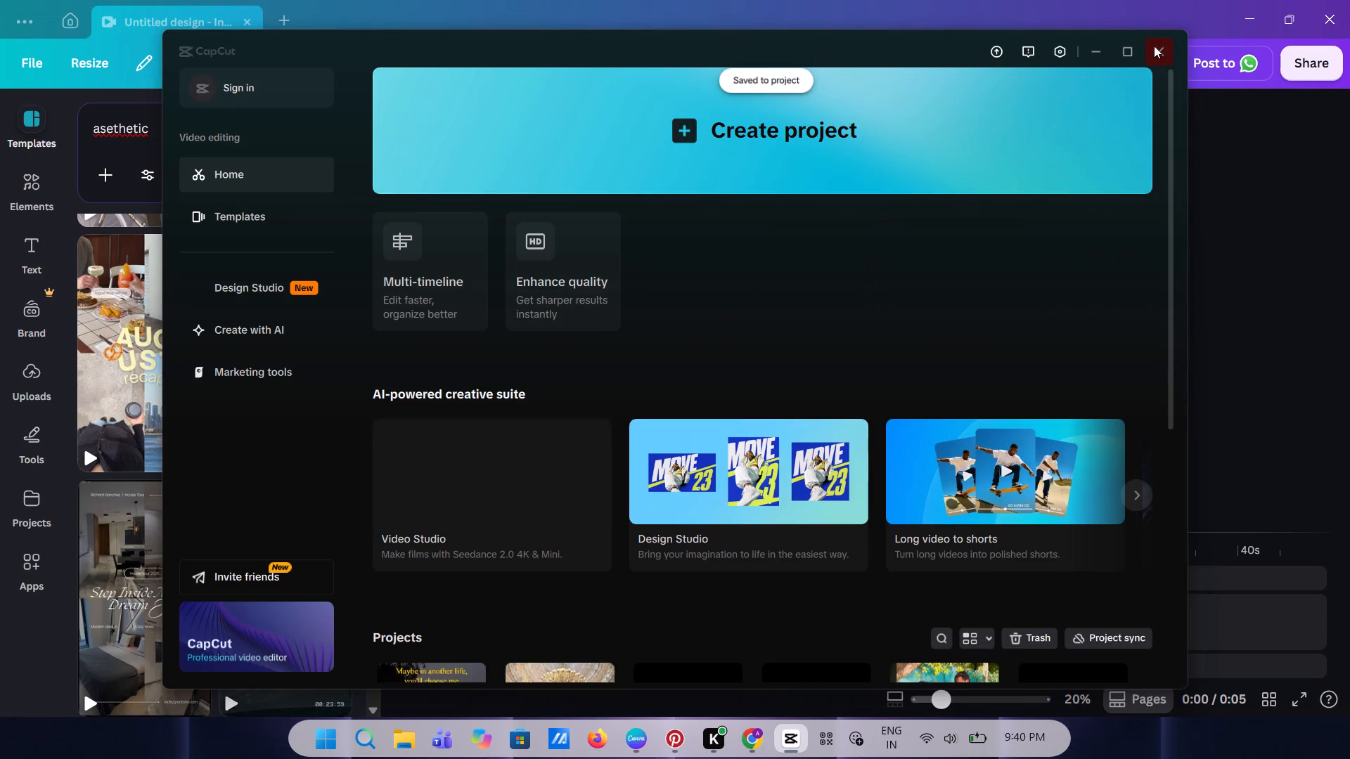
{"action": "left_click", "coordinate": [780, 273]}
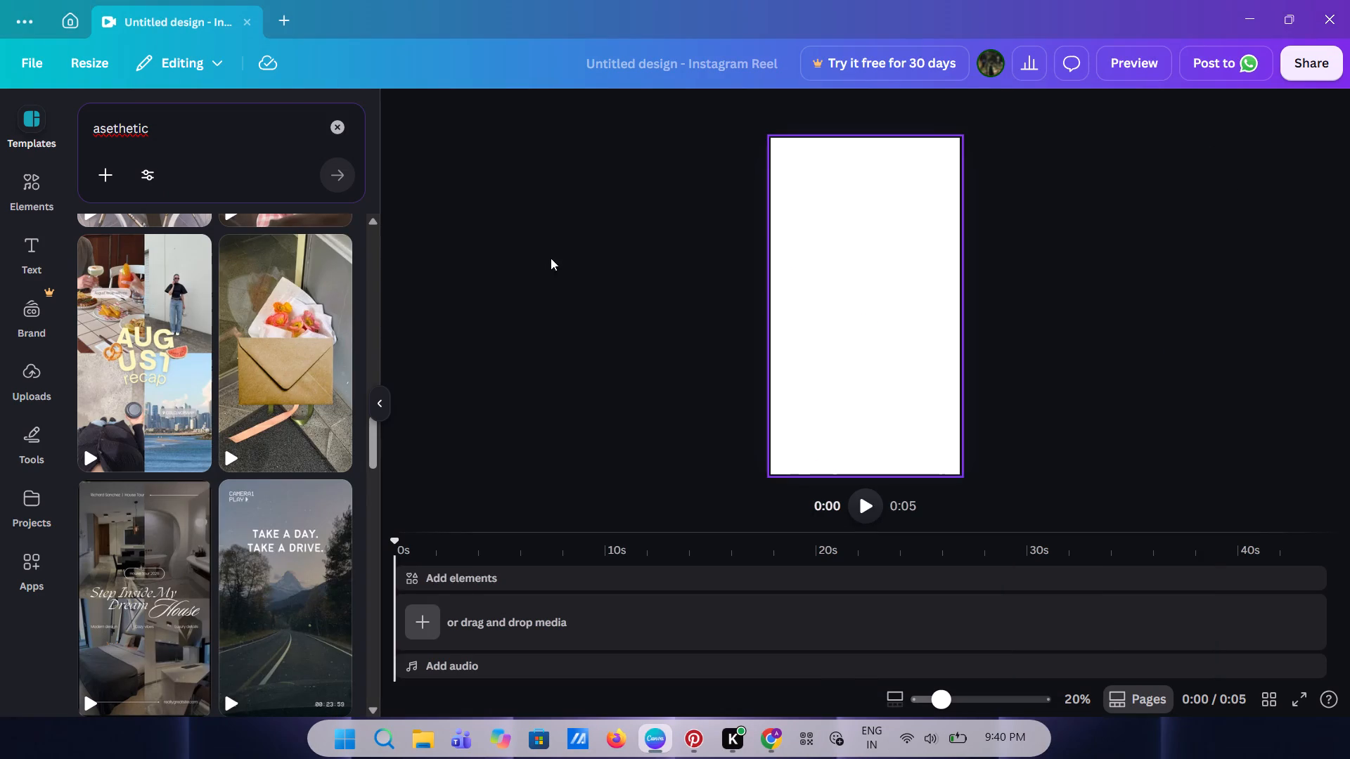
Clear the "asethetic" template search and close the blank untitled Instagram Reel design.
{"action": "left_click", "coordinate": [342, 133]}
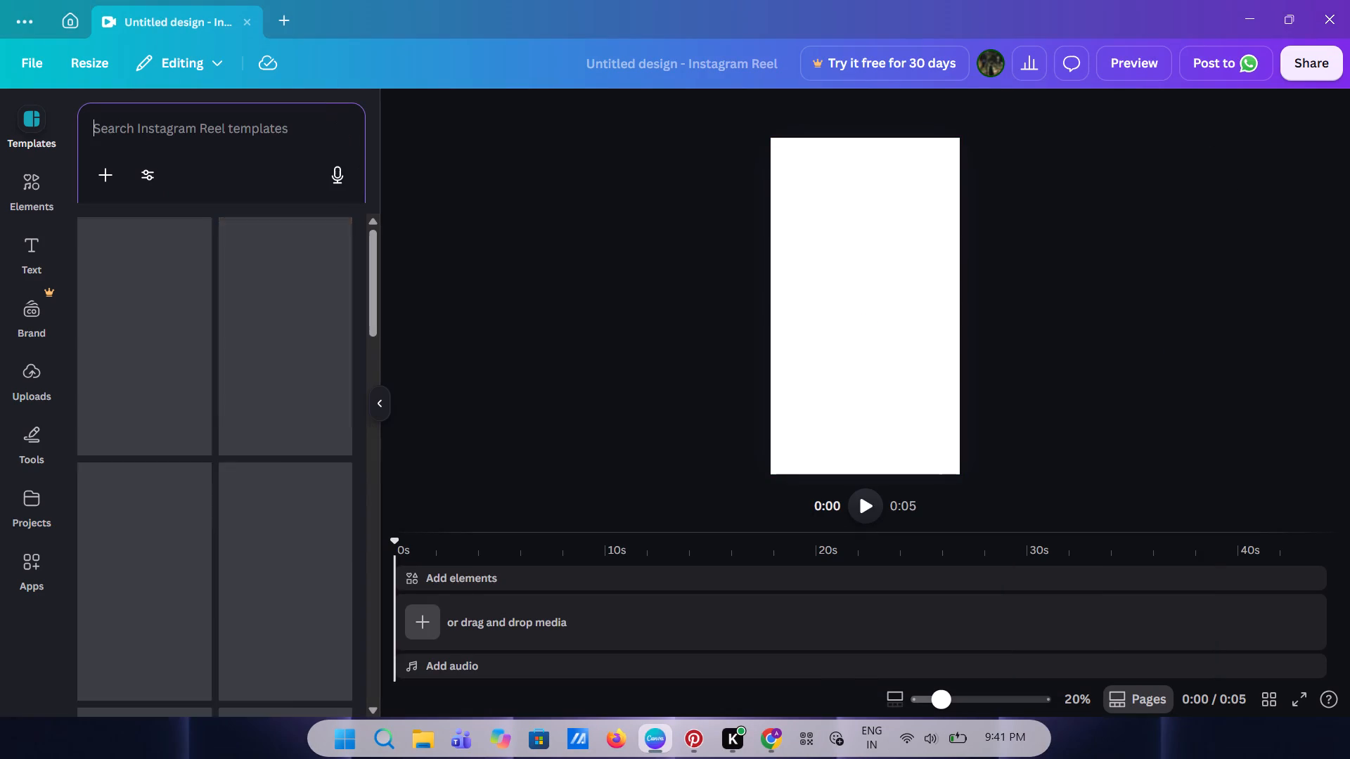
{"action": "left_click", "coordinate": [25, 143]}
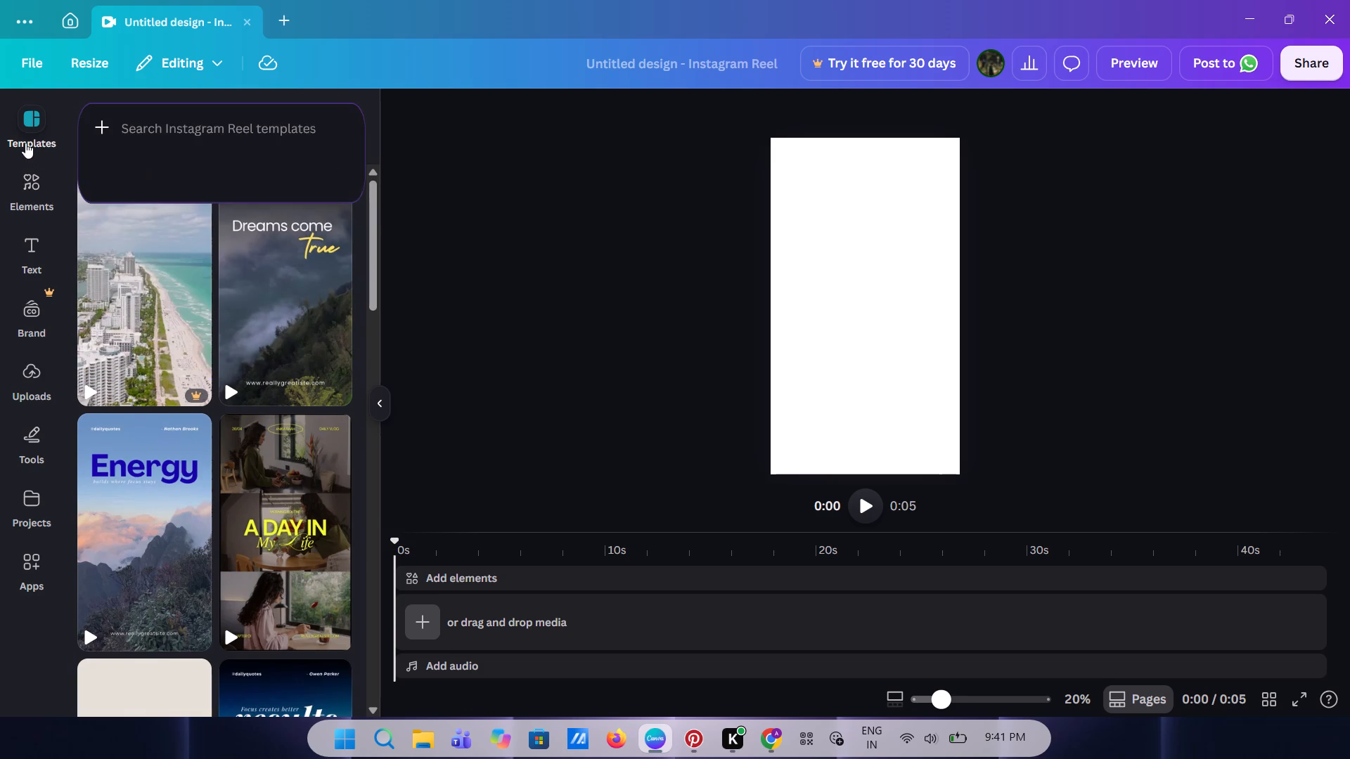
{"action": "scroll", "coordinate": [91, 332], "scroll_direction": "up", "scroll_amount": 4}
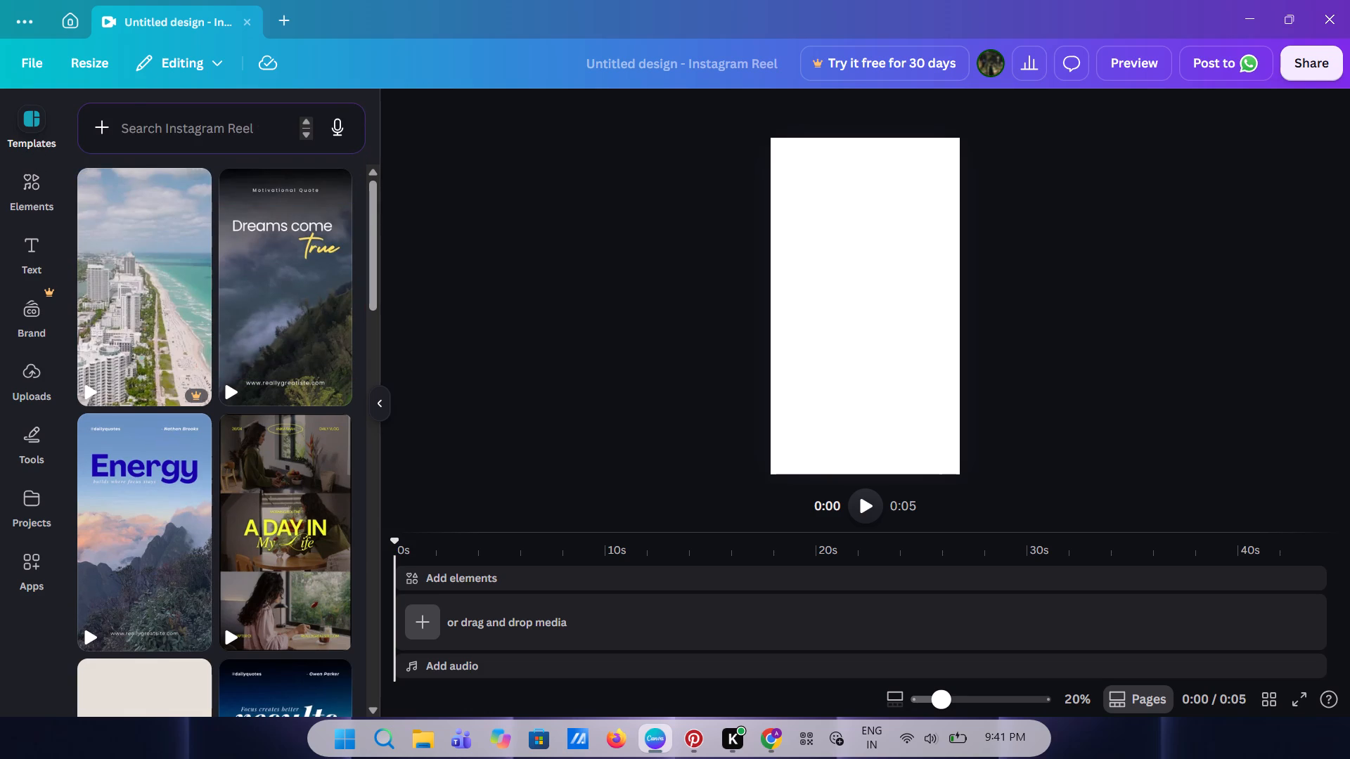
{"action": "left_click", "coordinate": [244, 25]}
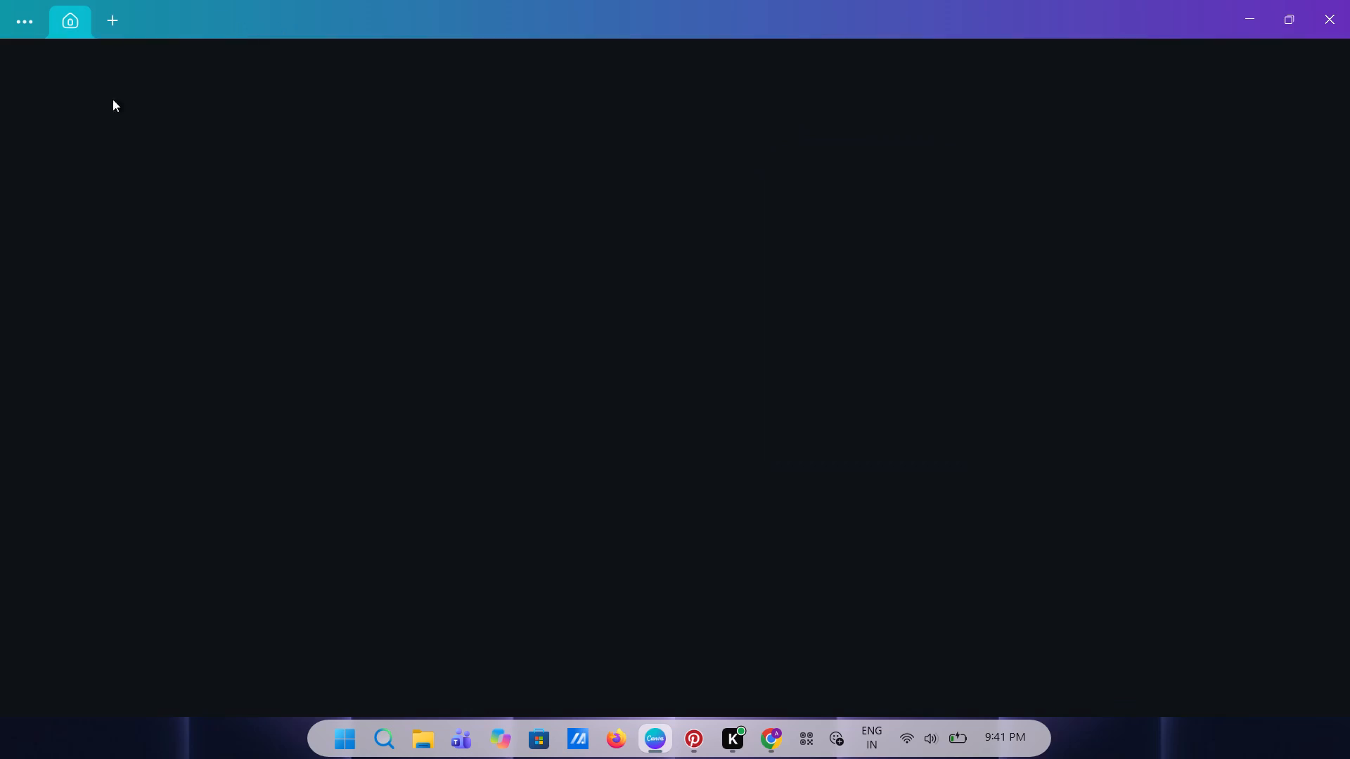
Look through the design types offered under Social media, Presentations and For you.
{"action": "scroll", "coordinate": [441, 355], "scroll_direction": "up", "scroll_amount": 1}
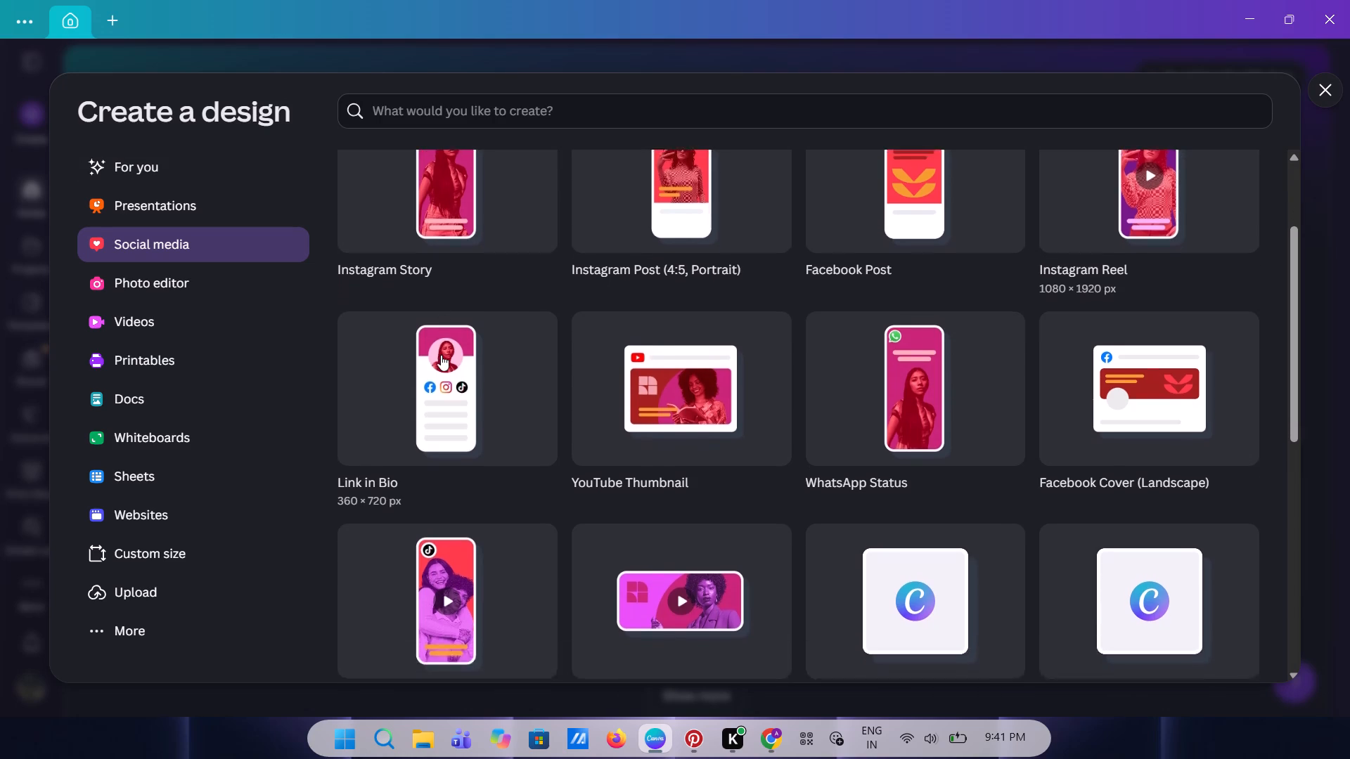
{"action": "scroll", "coordinate": [441, 355], "scroll_direction": "up", "scroll_amount": 1}
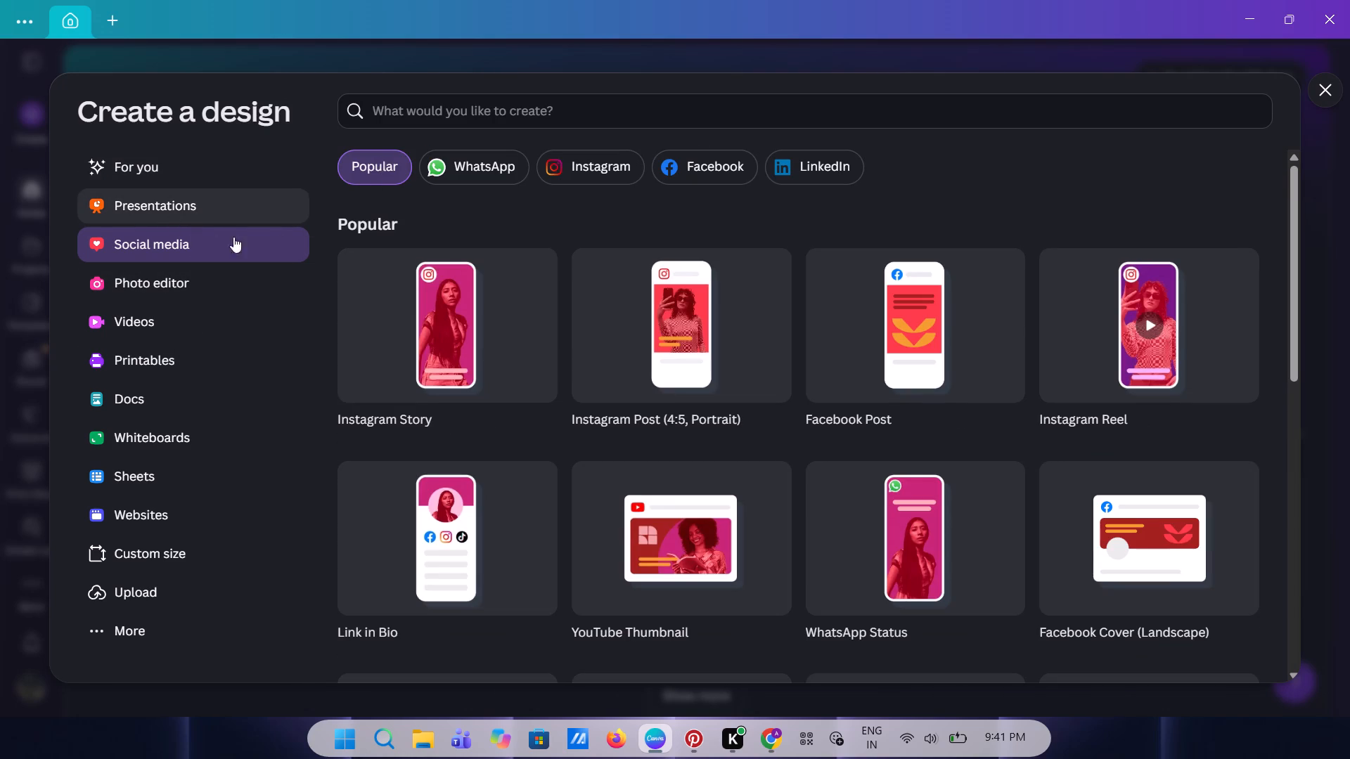
{"action": "scroll", "coordinate": [411, 329], "scroll_direction": "down", "scroll_amount": 4}
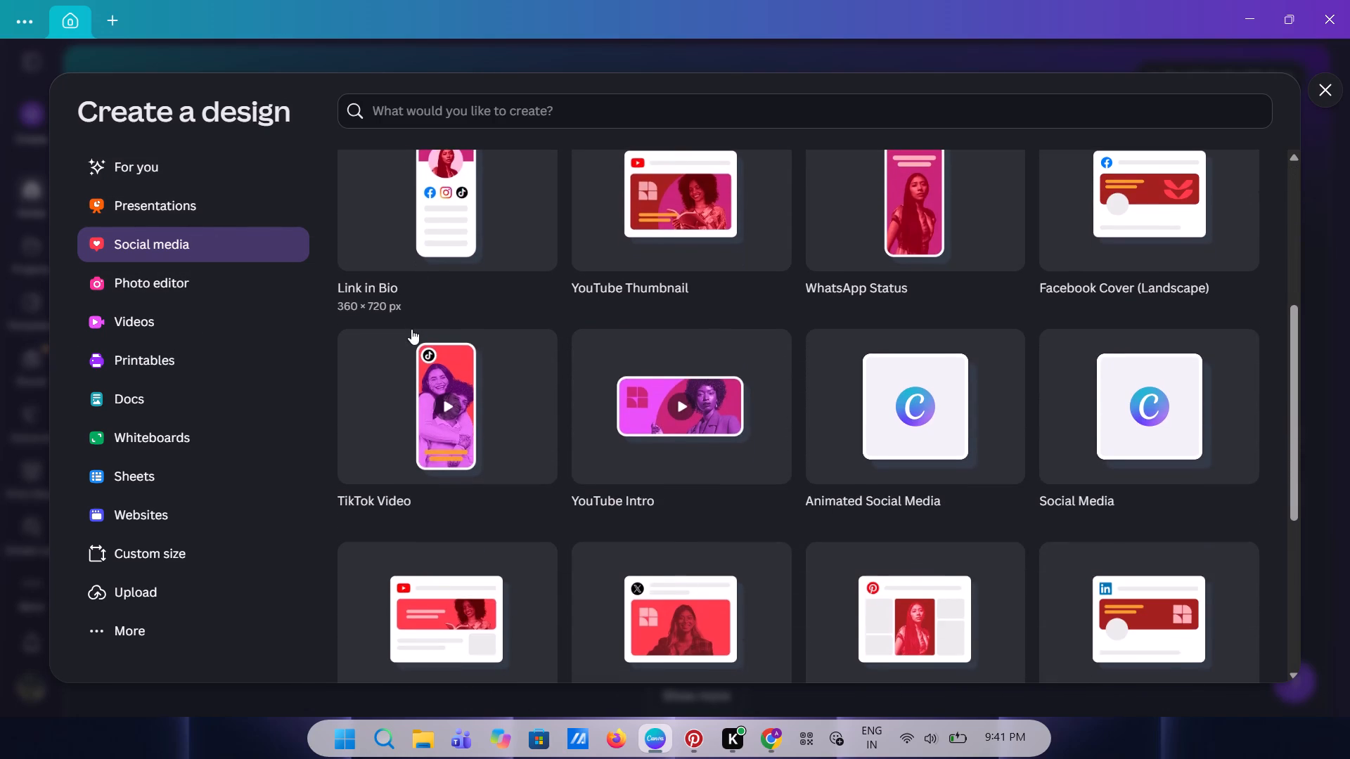
{"action": "scroll", "coordinate": [660, 458], "scroll_direction": "down", "scroll_amount": 2}
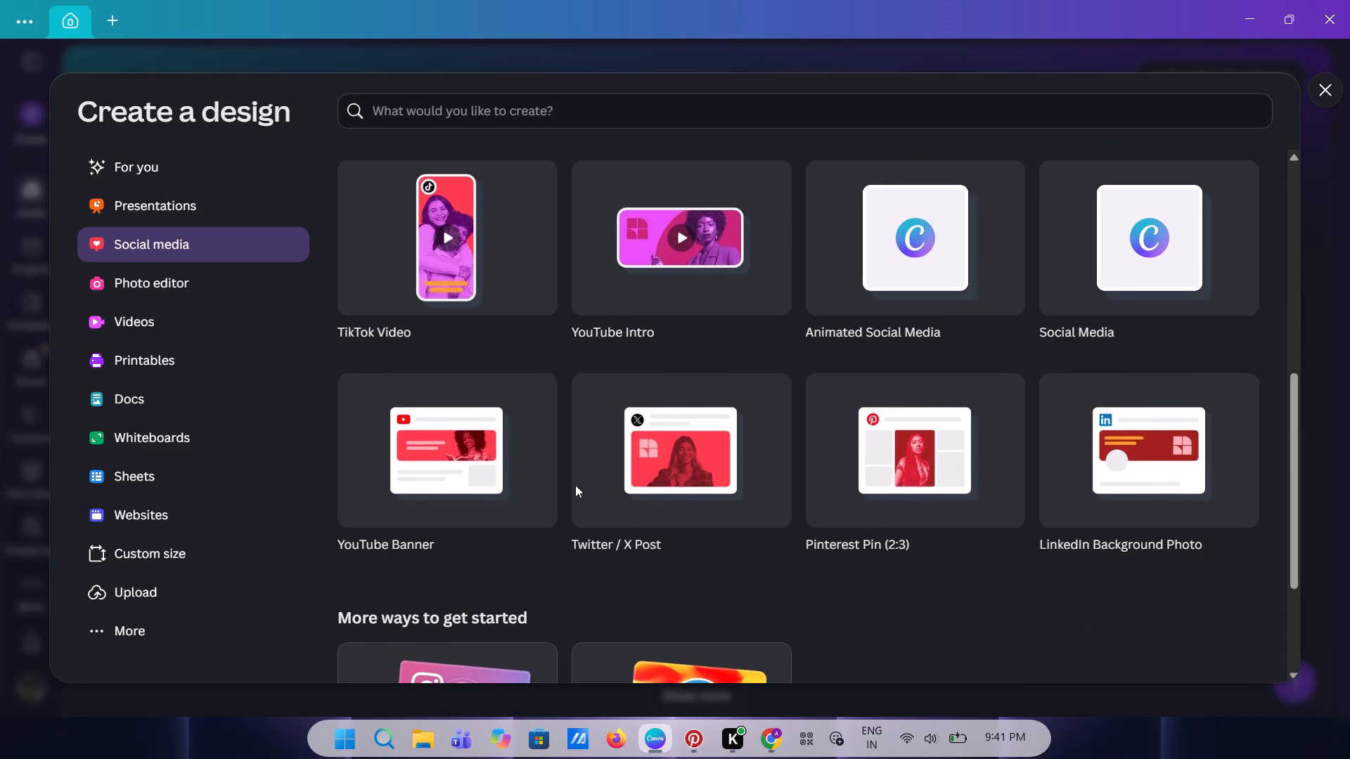
{"action": "scroll", "coordinate": [619, 510], "scroll_direction": "down", "scroll_amount": 2}
{"action": "scroll", "coordinate": [619, 510], "scroll_direction": "up", "scroll_amount": 3}
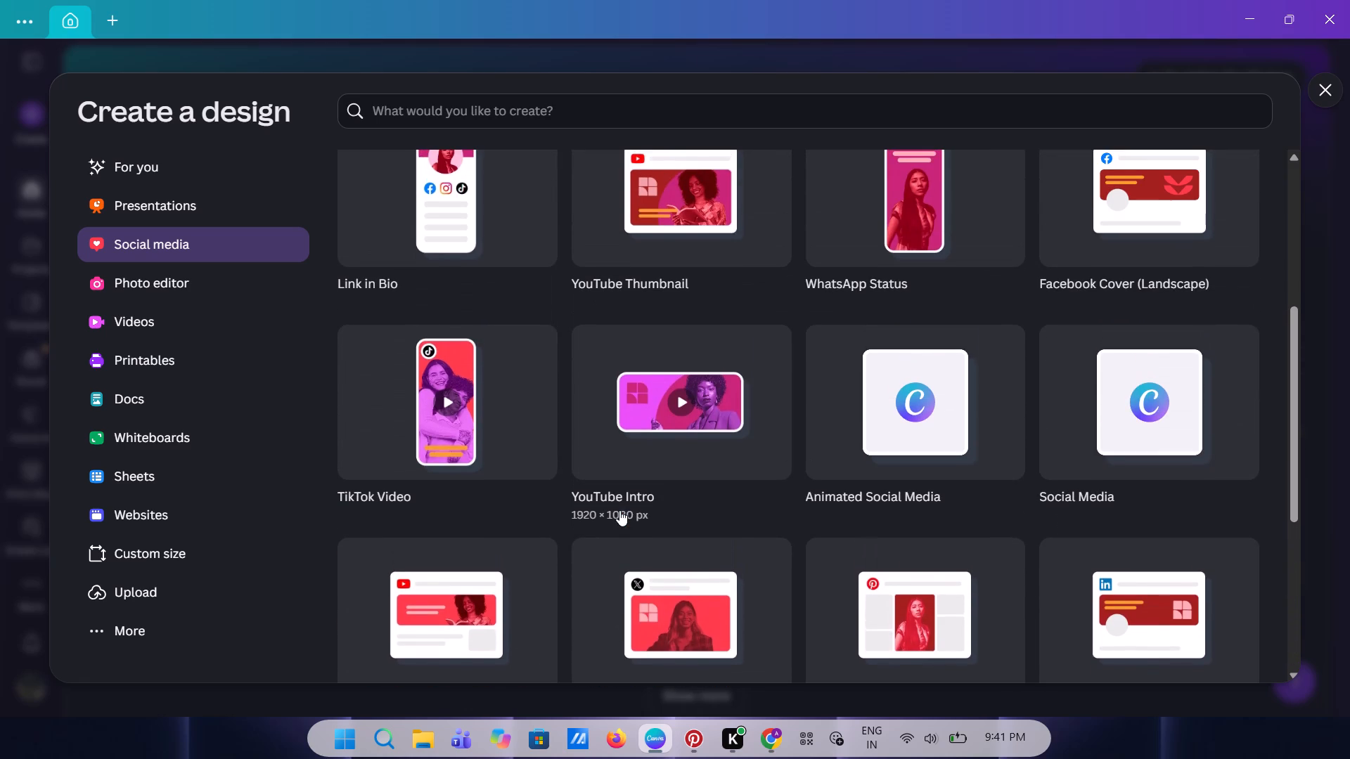
{"action": "scroll", "coordinate": [540, 514], "scroll_direction": "up", "scroll_amount": 2}
{"action": "scroll", "coordinate": [366, 450], "scroll_direction": "up", "scroll_amount": 1}
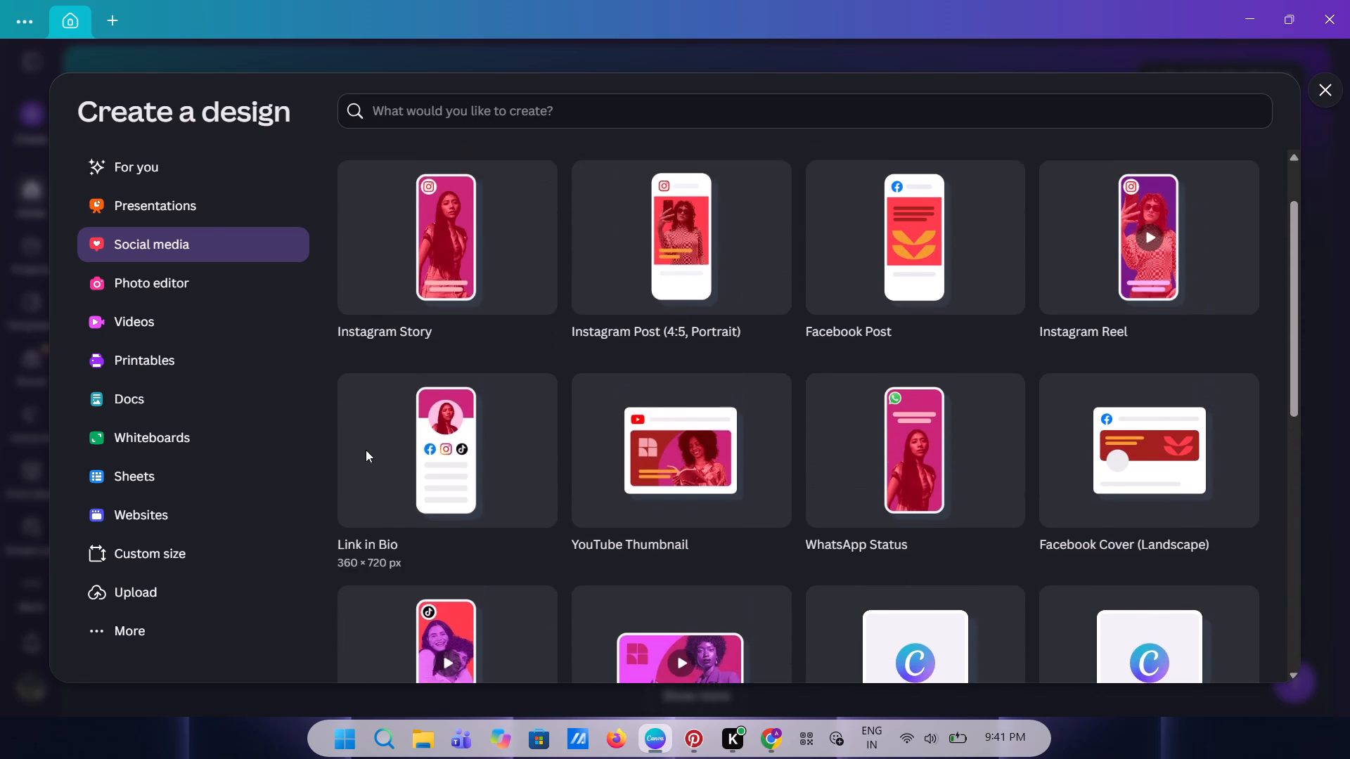
{"action": "scroll", "coordinate": [366, 450], "scroll_direction": "up", "scroll_amount": 1}
{"action": "left_click", "coordinate": [188, 218]}
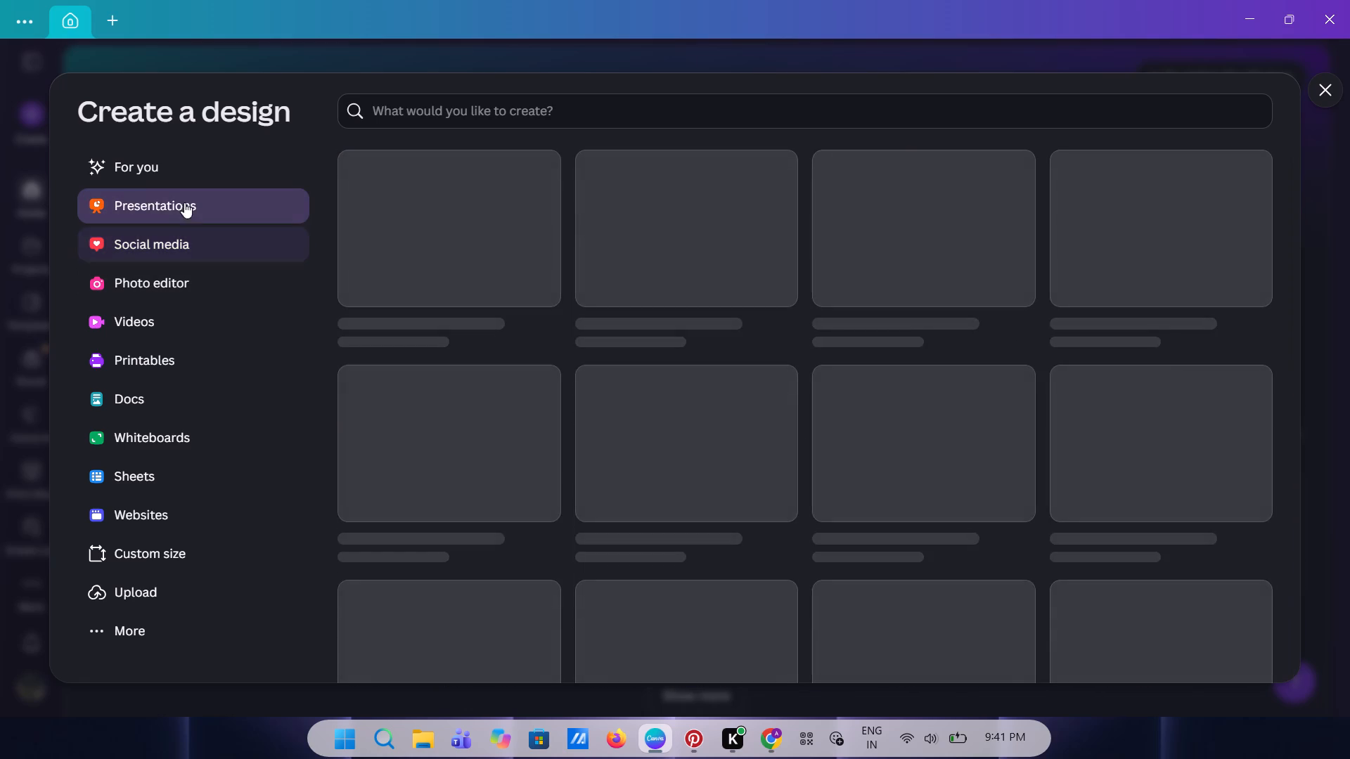
{"action": "left_click", "coordinate": [148, 179]}
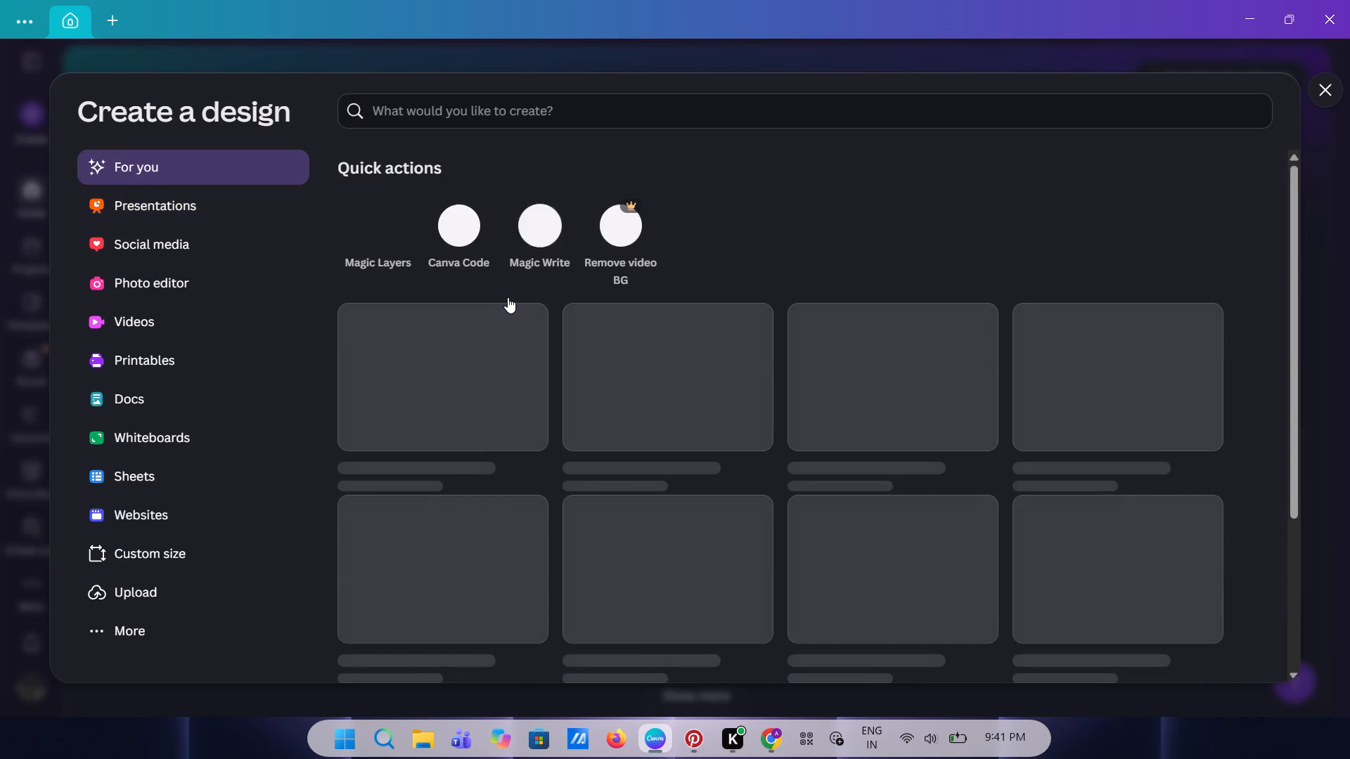
{"action": "scroll", "coordinate": [461, 534], "scroll_direction": "down", "scroll_amount": 3}
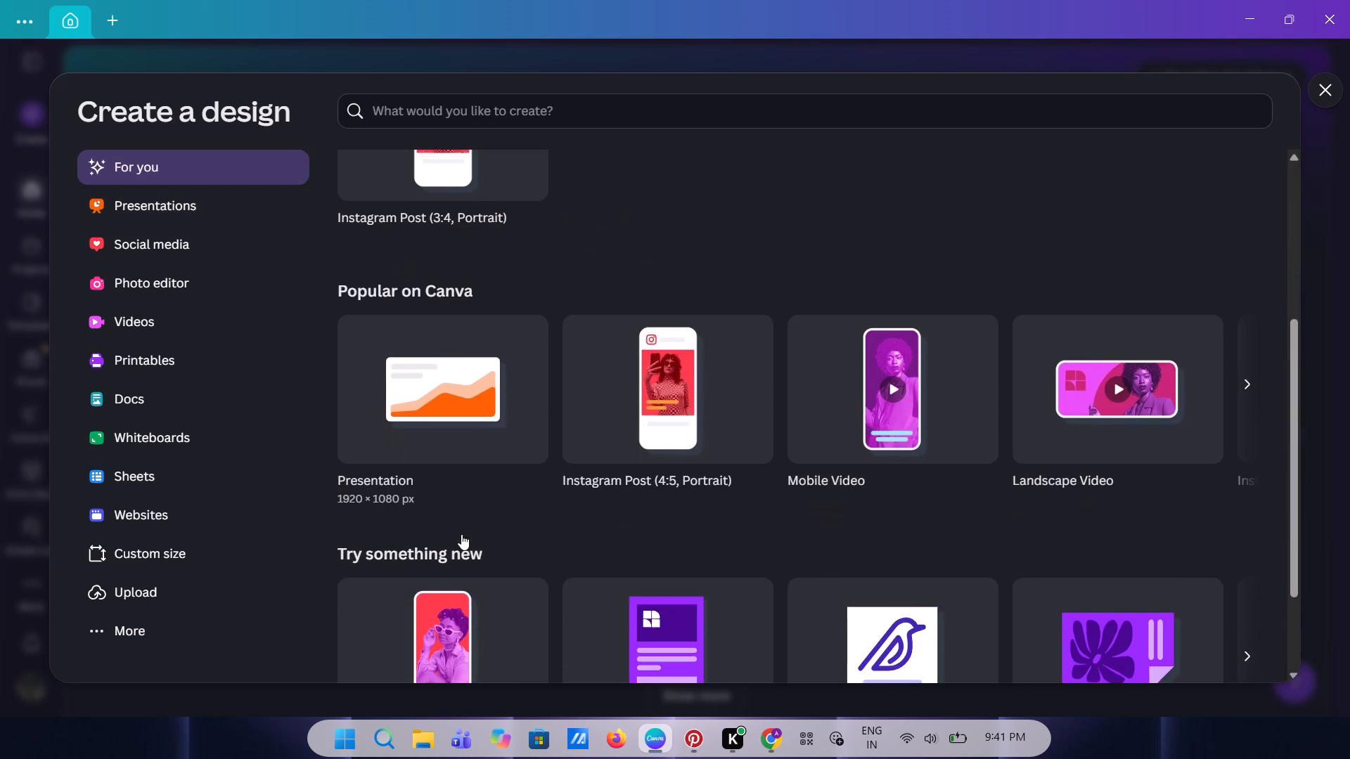
{"action": "scroll", "coordinate": [461, 534], "scroll_direction": "down", "scroll_amount": 5}
{"action": "scroll", "coordinate": [461, 534], "scroll_direction": "up", "scroll_amount": 5}
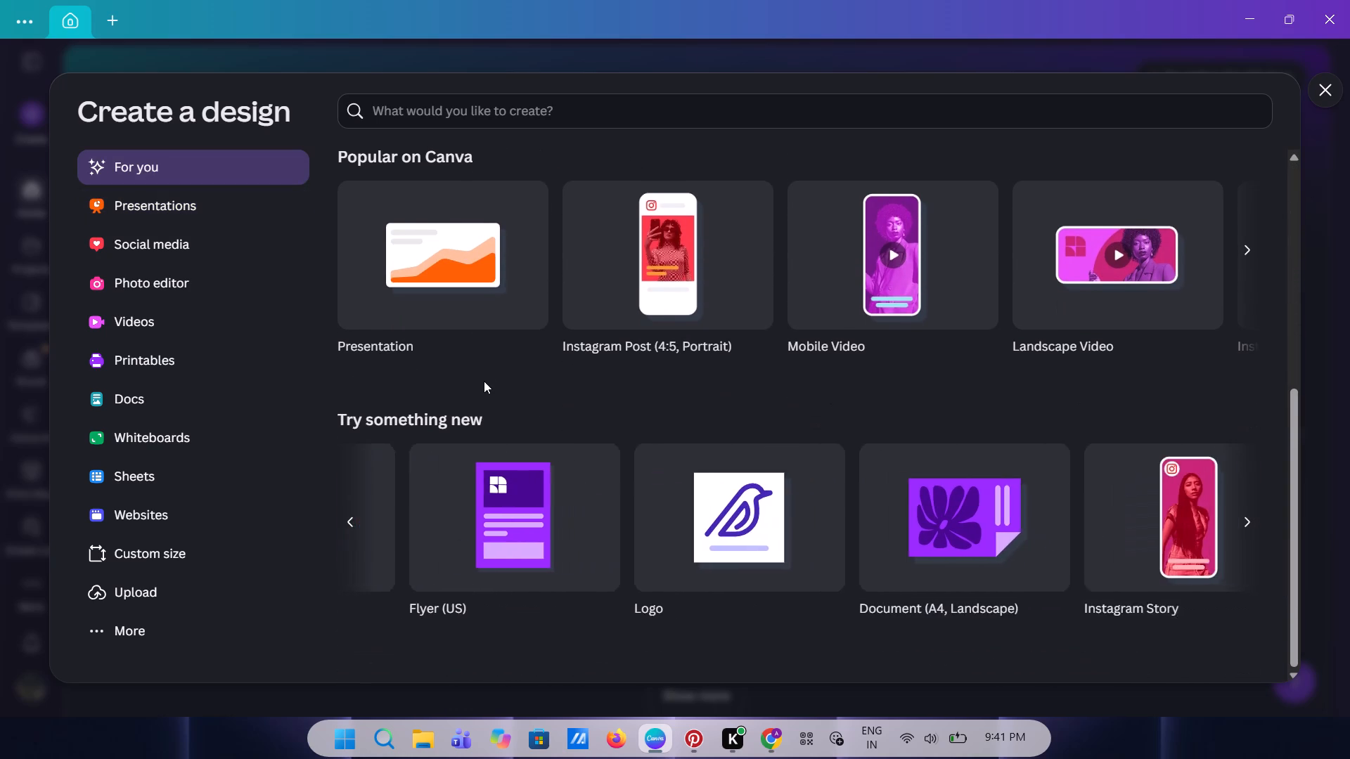
{"action": "scroll", "coordinate": [485, 375], "scroll_direction": "up", "scroll_amount": 5}
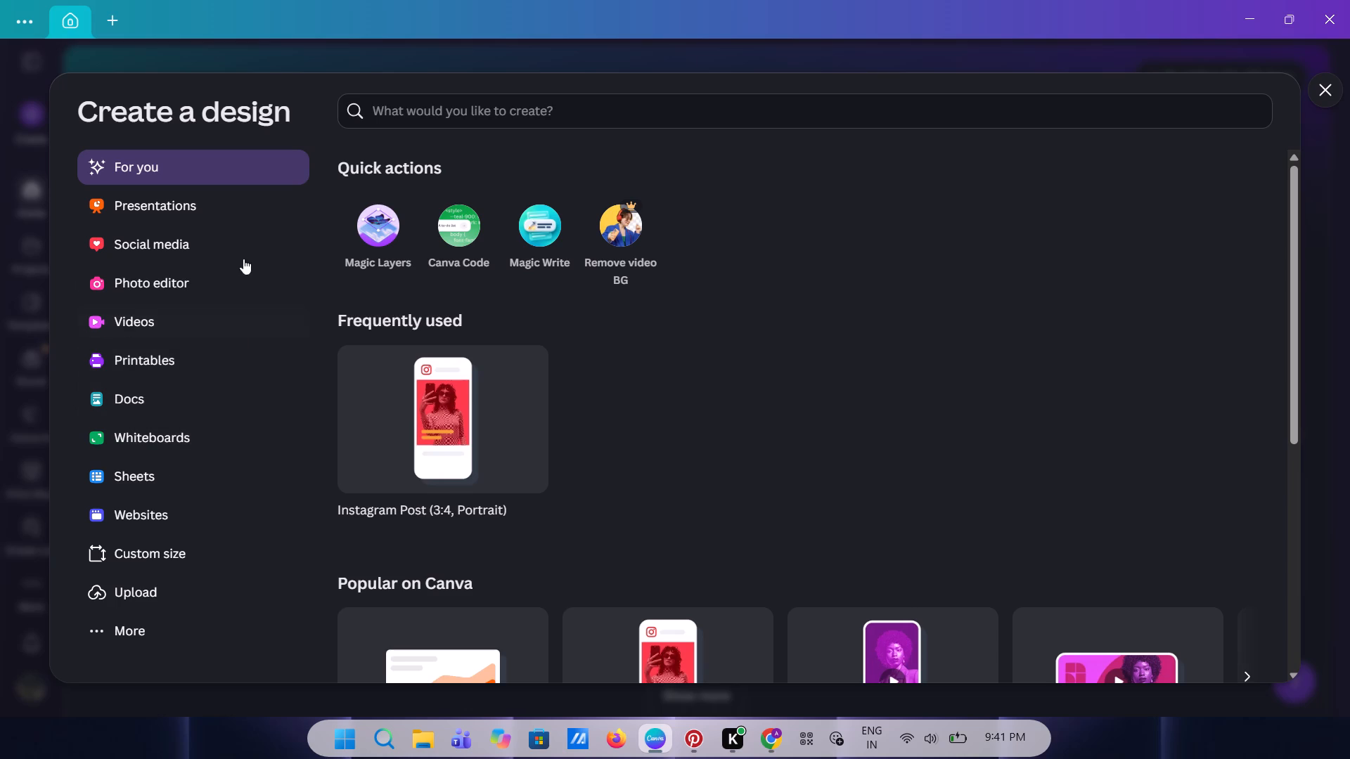
Create a new 1280 × 720 px YouTube Thumbnail design from the Social media formats.
{"action": "left_click", "coordinate": [160, 233]}
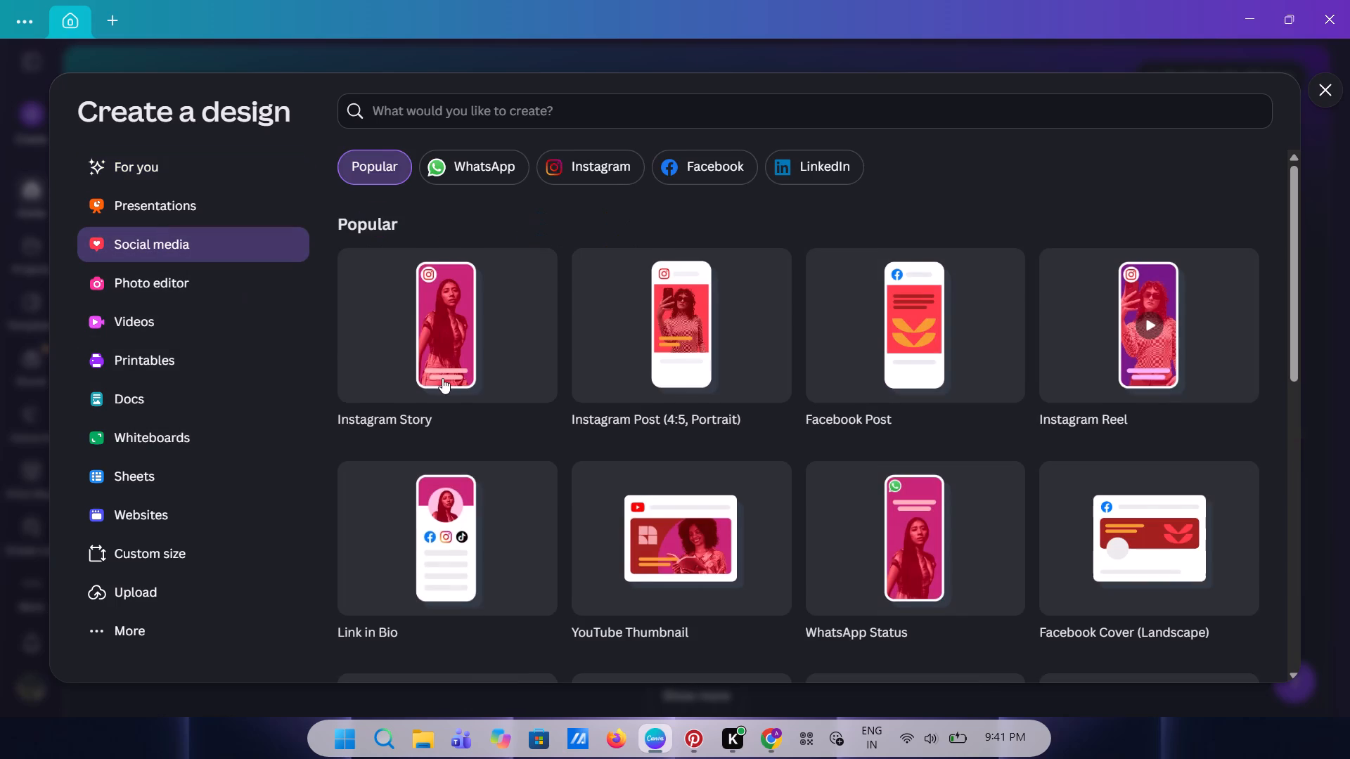
{"action": "scroll", "coordinate": [478, 389], "scroll_direction": "down", "scroll_amount": 5}
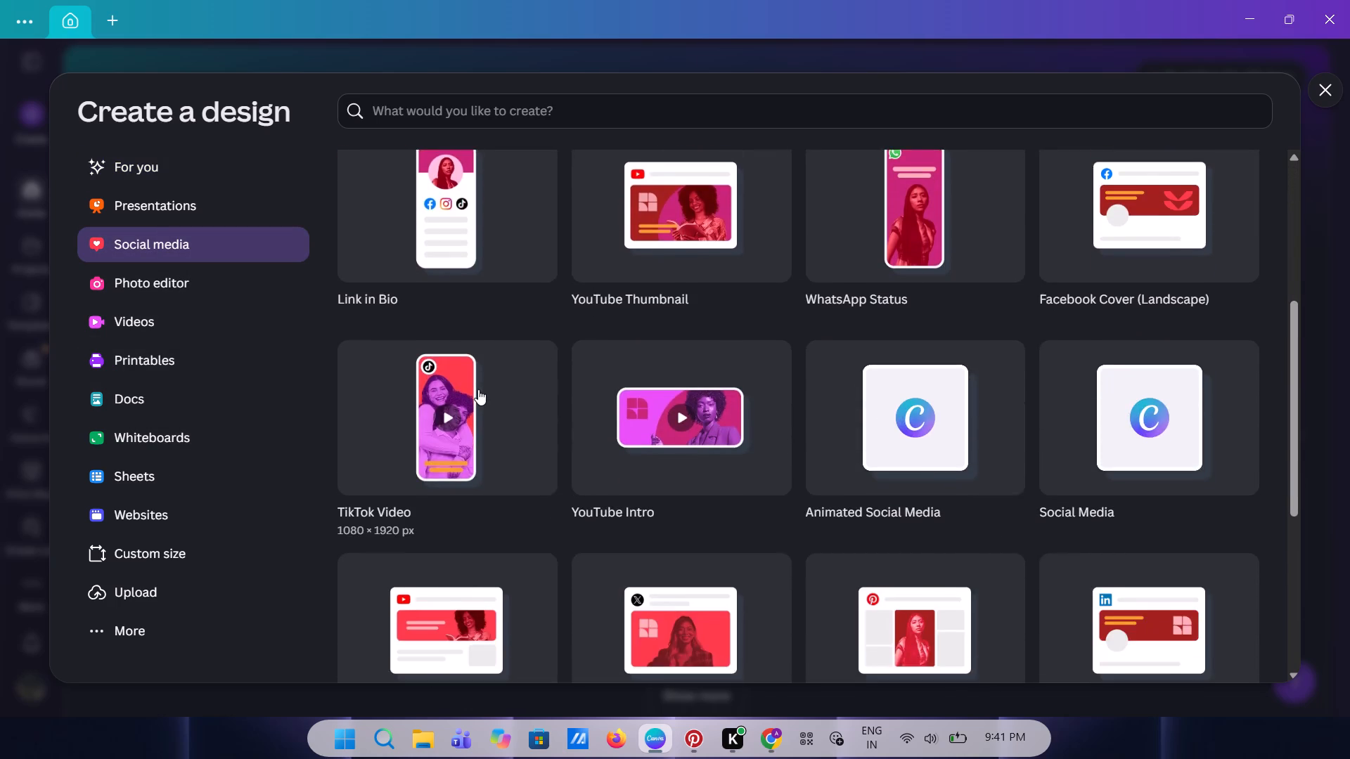
{"action": "scroll", "coordinate": [478, 389], "scroll_direction": "down", "scroll_amount": 3}
{"action": "scroll", "coordinate": [643, 311], "scroll_direction": "up", "scroll_amount": 1}
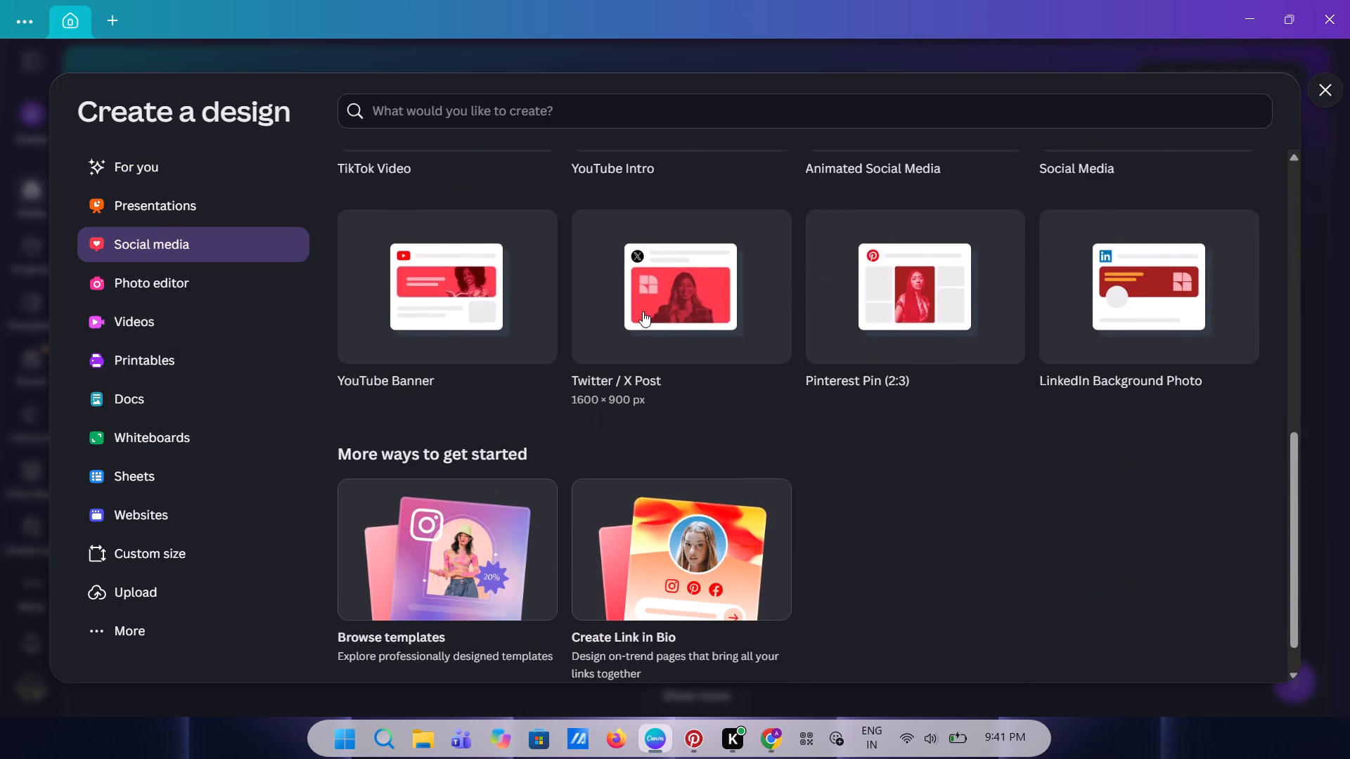
{"action": "scroll", "coordinate": [643, 311], "scroll_direction": "up", "scroll_amount": 1}
{"action": "scroll", "coordinate": [470, 344], "scroll_direction": "up", "scroll_amount": 2}
{"action": "scroll", "coordinate": [636, 309], "scroll_direction": "up", "scroll_amount": 2}
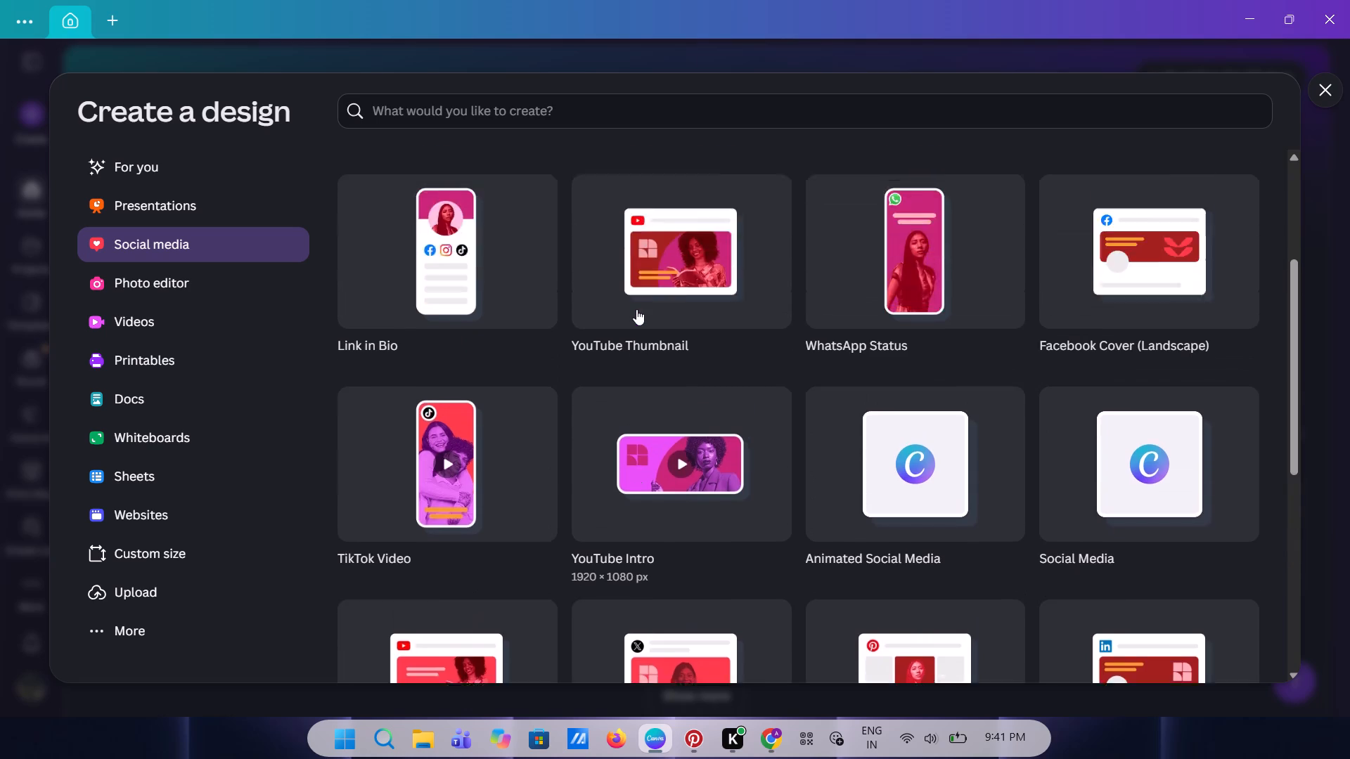
{"action": "scroll", "coordinate": [823, 358], "scroll_direction": "up", "scroll_amount": 1}
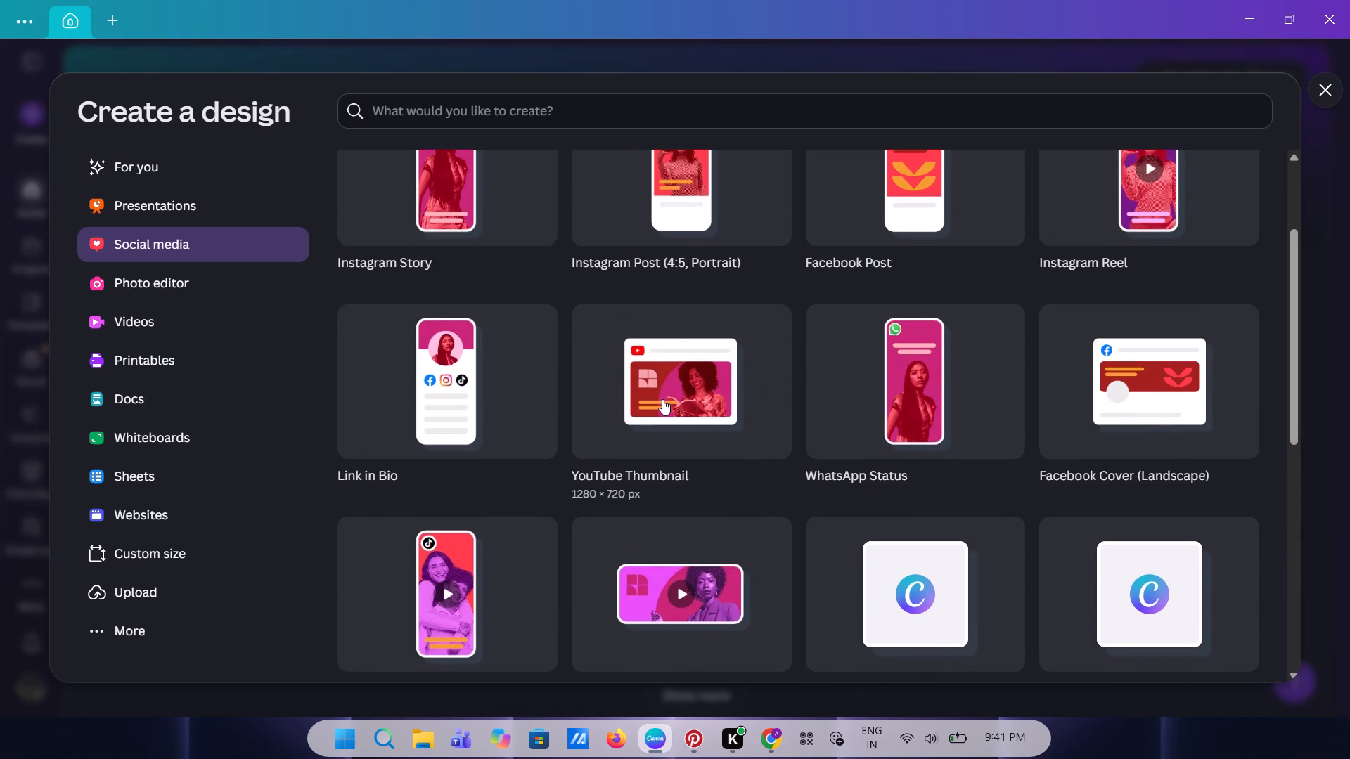
{"action": "left_click", "coordinate": [662, 399]}
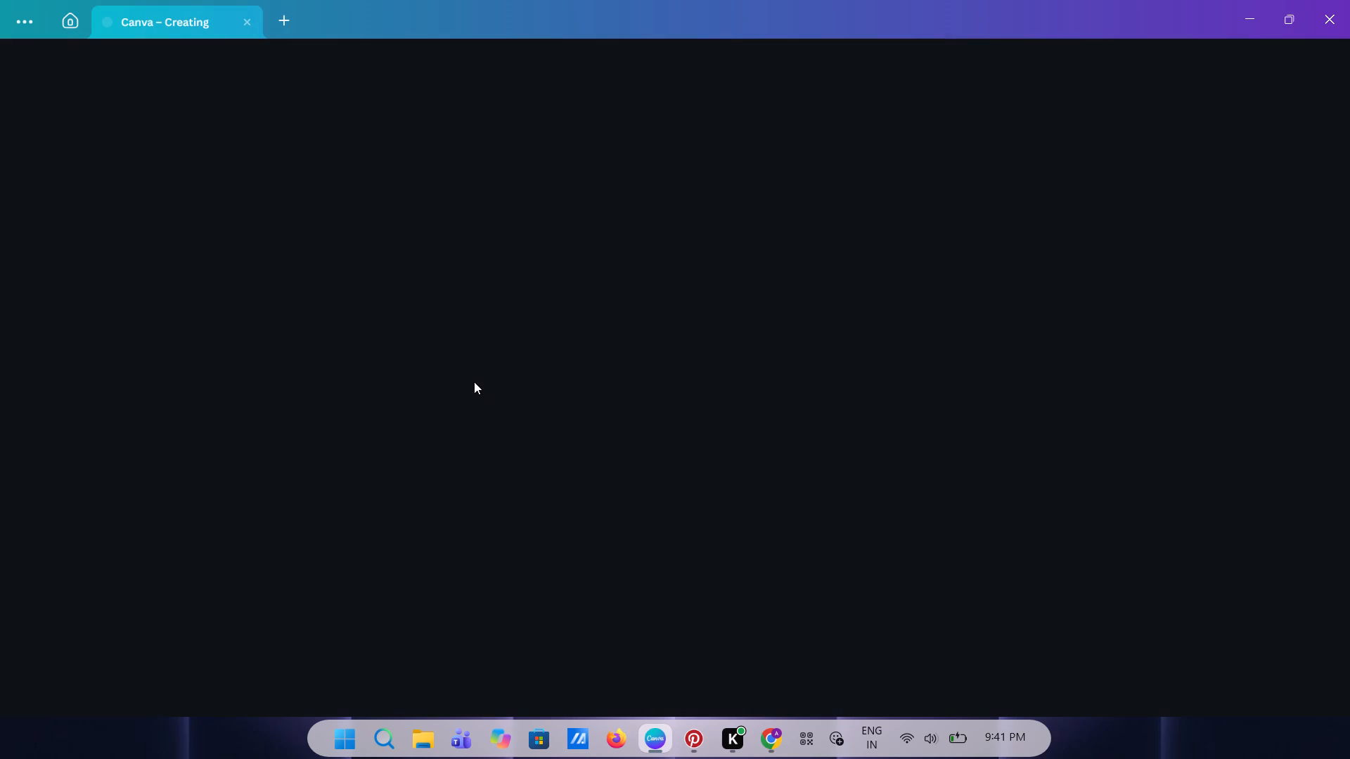